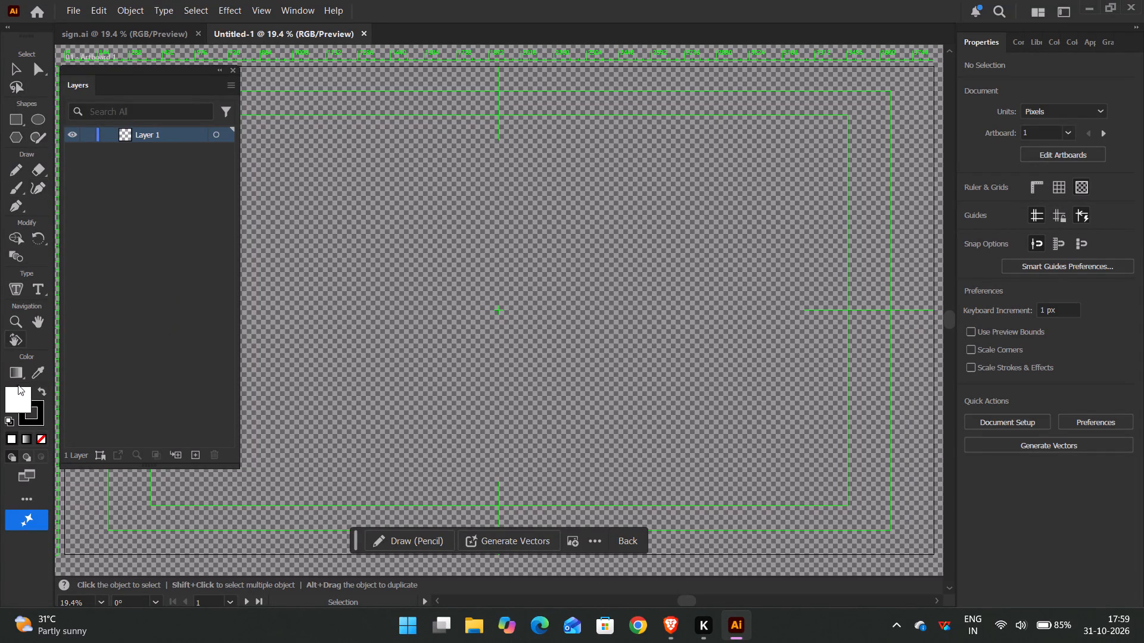
Create a point text object reading "Raj The Pov" near the artboard's centre.
left_click(28, 292)
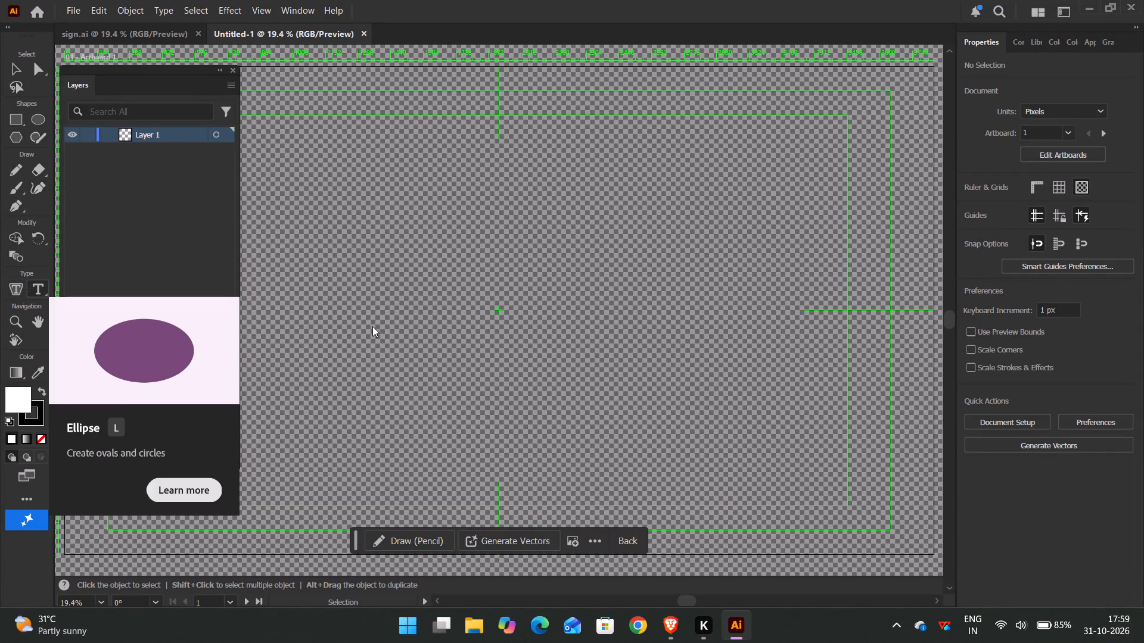
left_click(481, 303)
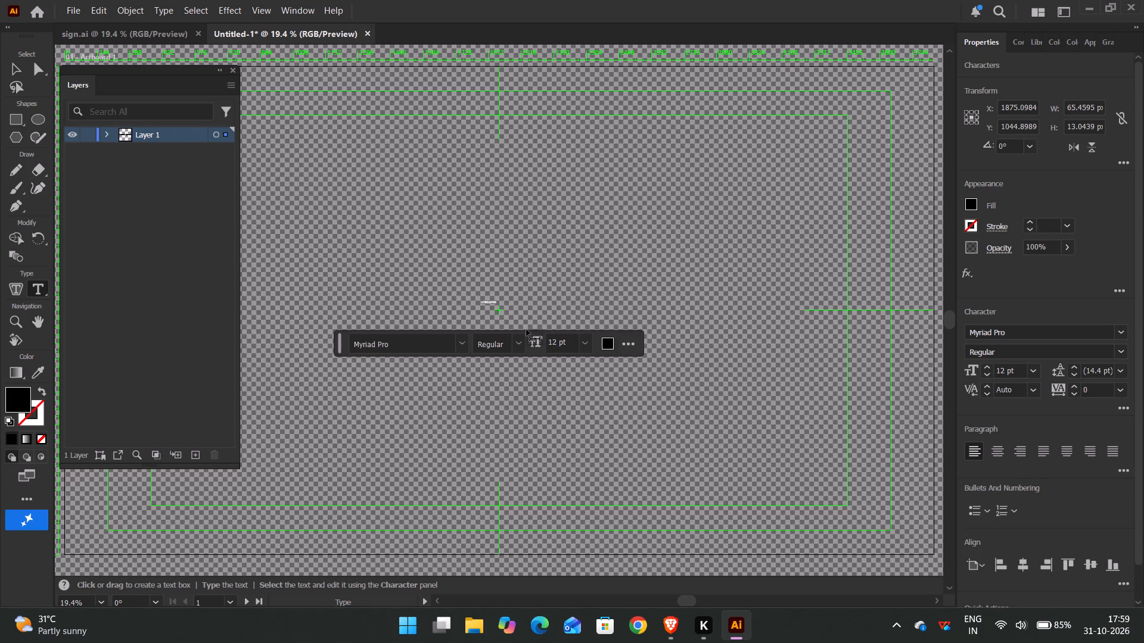
key("shift+r")
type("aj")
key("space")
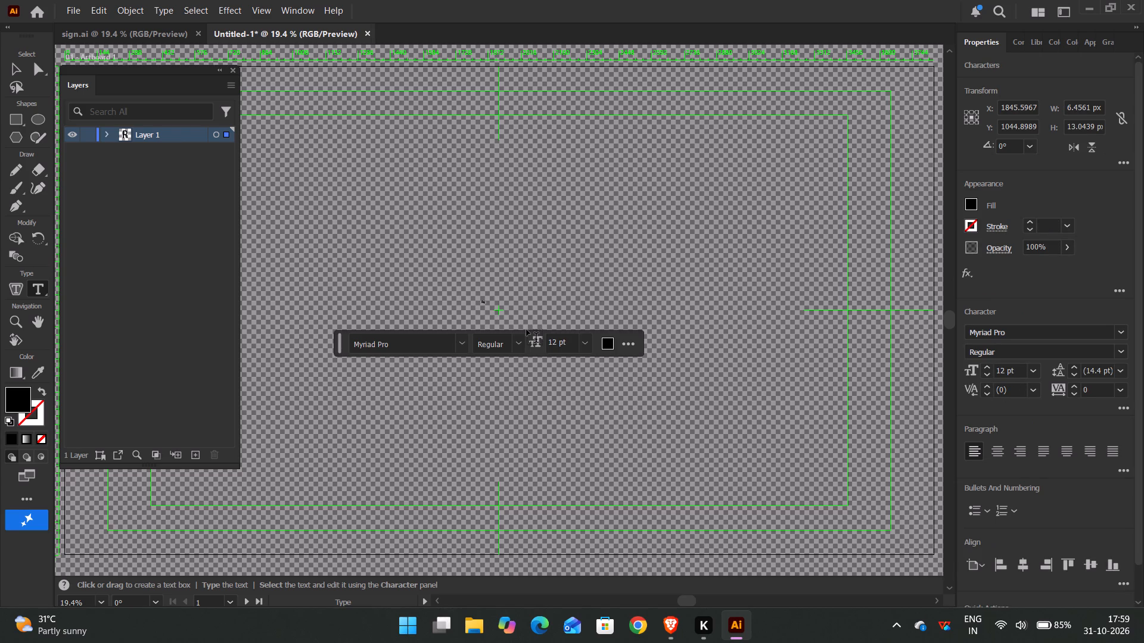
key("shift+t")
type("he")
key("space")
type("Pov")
left_click(569, 216)
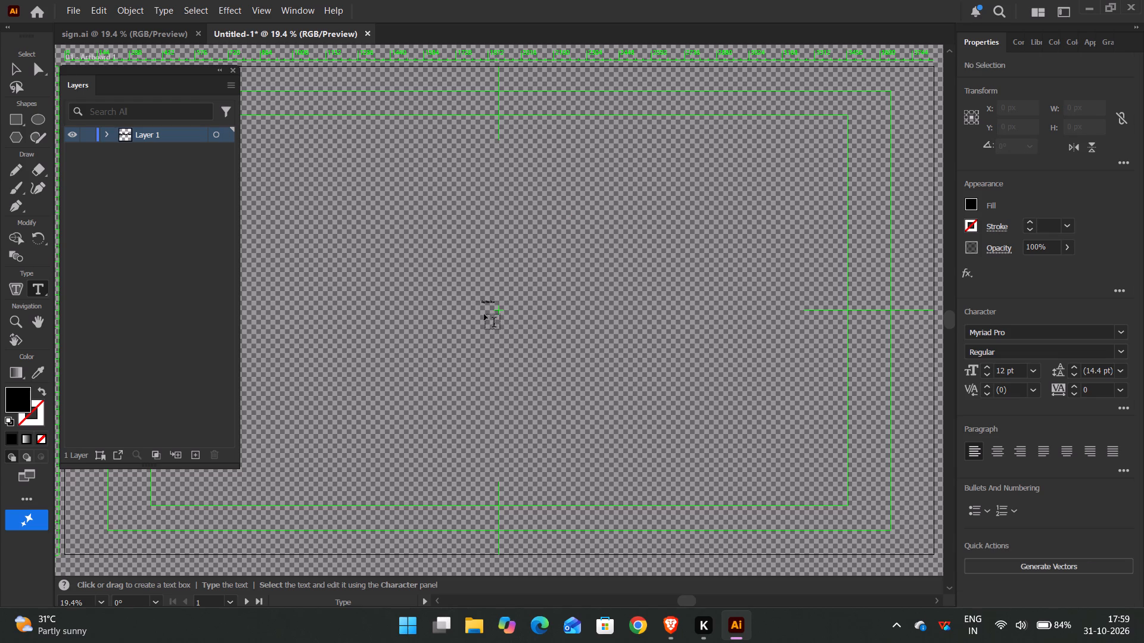
Scale the "Raj The Pov" text up to about 221 pt and reposition it near the artboard's centre.
key("v")
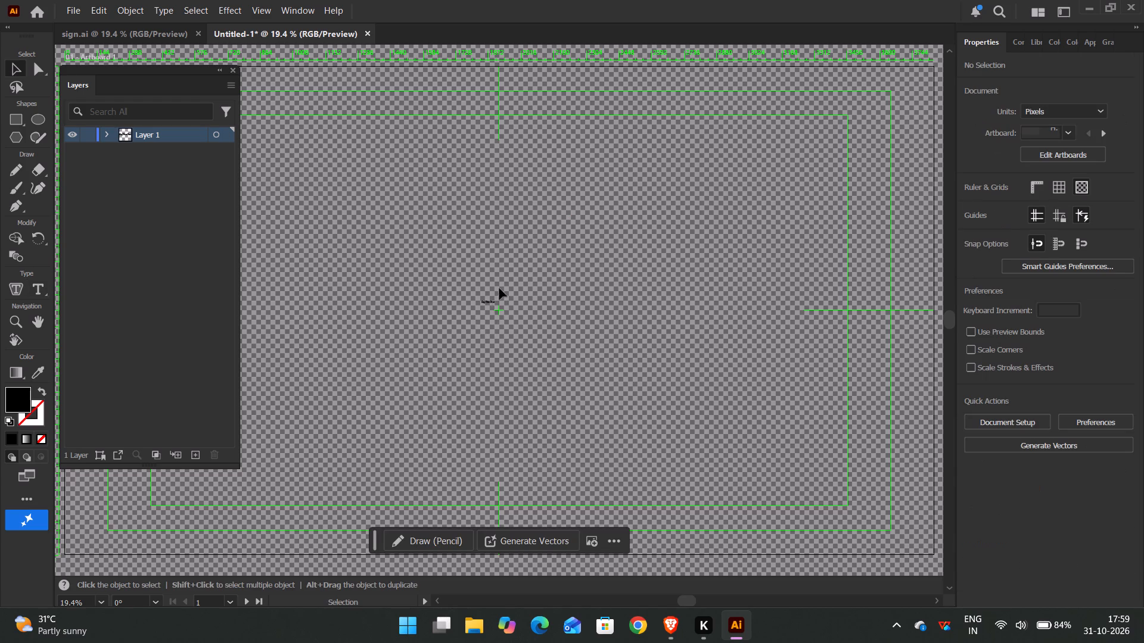
left_click(487, 304)
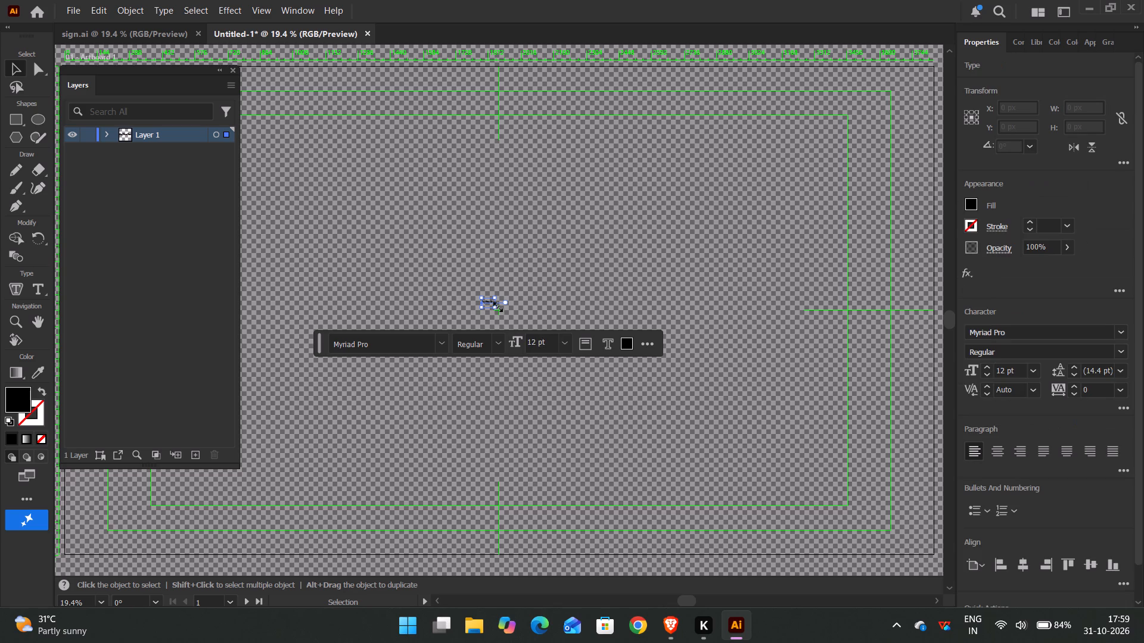
left_click_drag(481, 330, 500, 347, "shift")
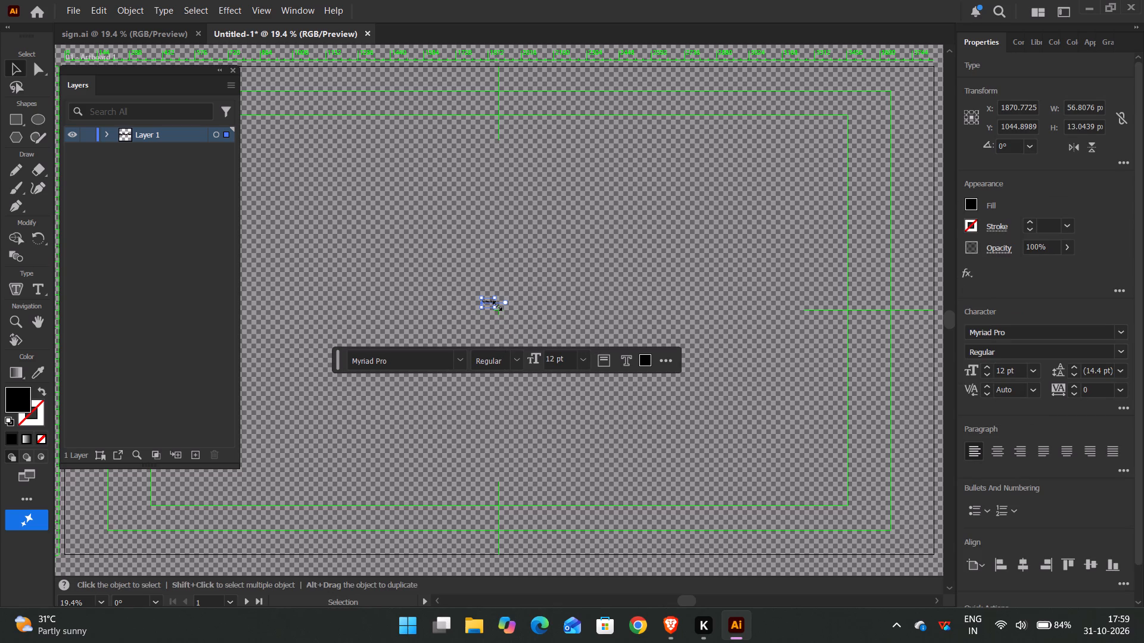
left_click_drag(496, 304, 674, 420, "shift")
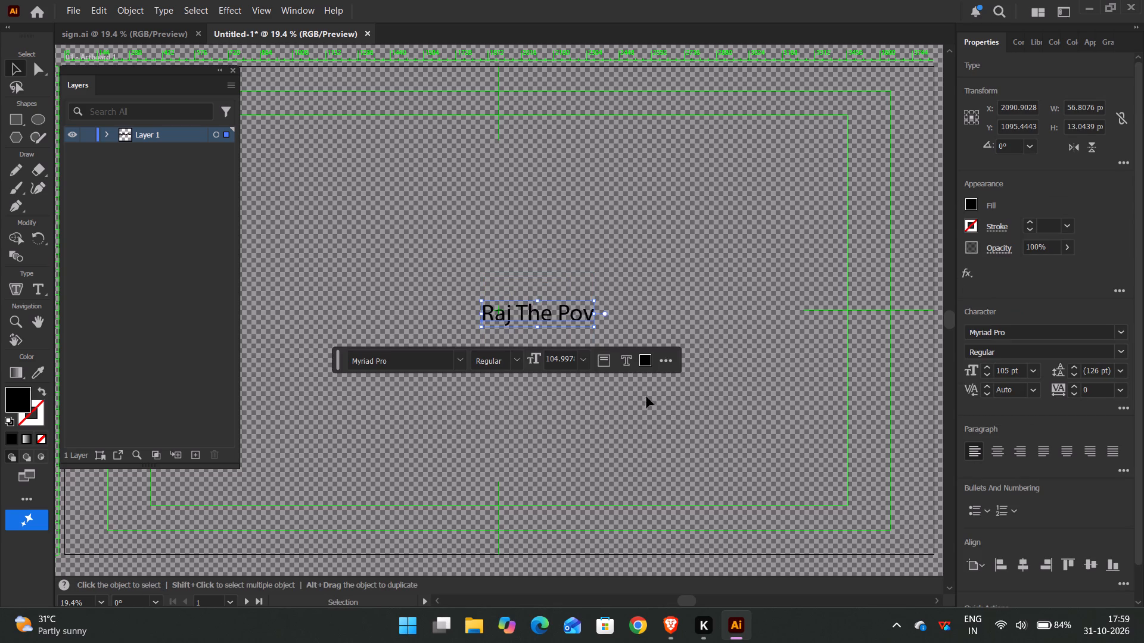
left_click_drag(562, 312, 531, 299)
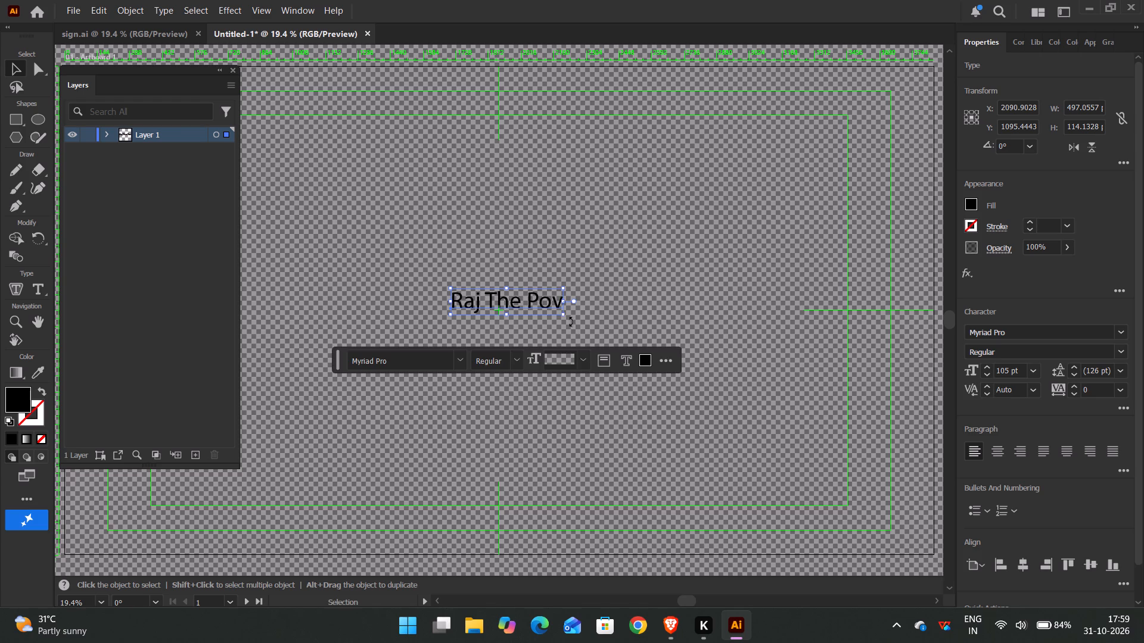
left_click_drag(561, 313, 687, 408, "shift")
left_click_drag(585, 295, 528, 292)
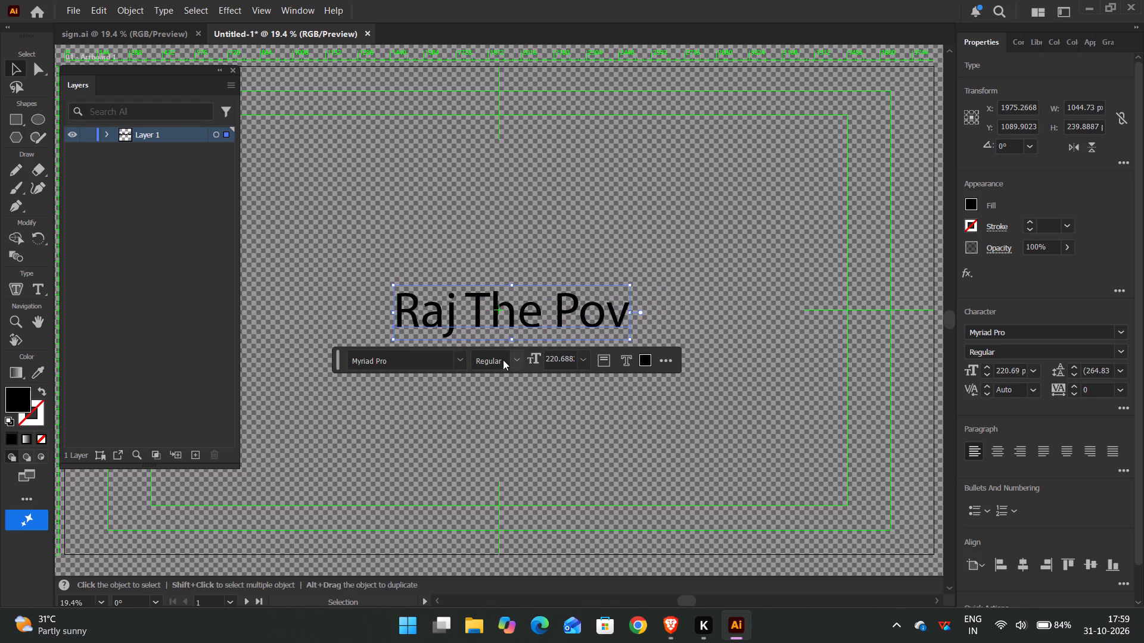
Set the text's font to Prince August.
left_click(458, 358)
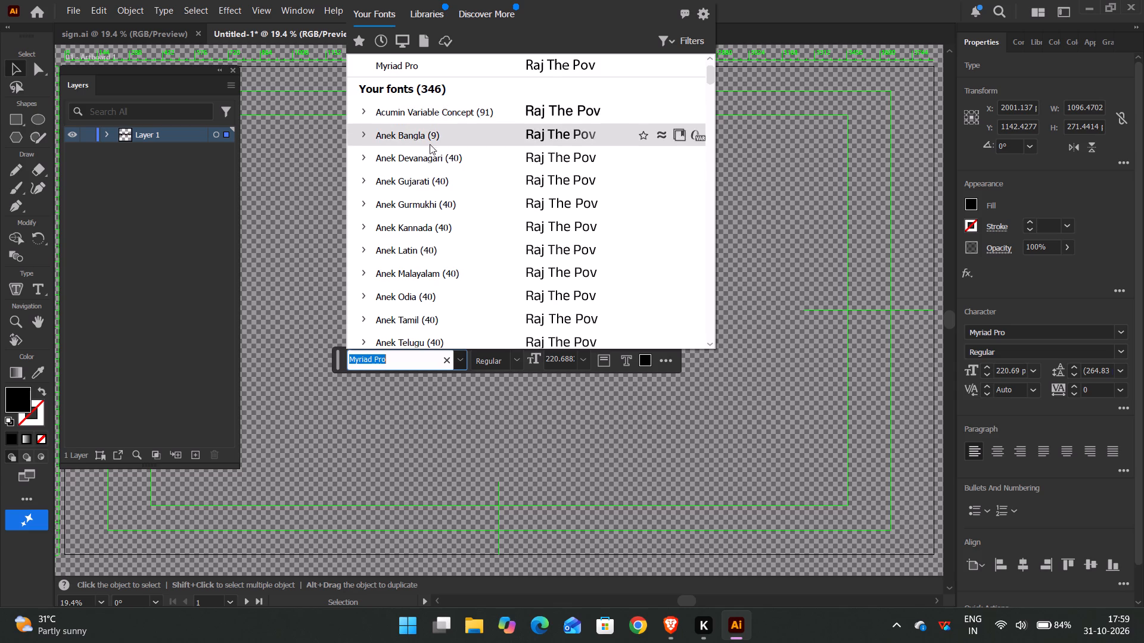
scroll(453, 158, "up", 7)
left_click(474, 93)
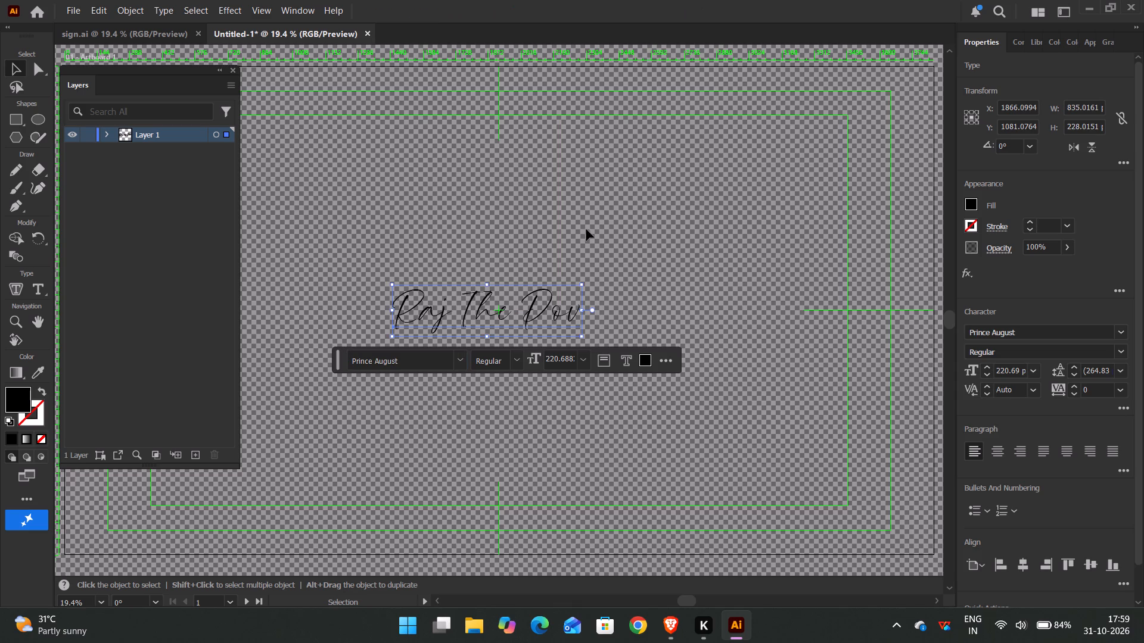
Change the text's fill colour to white.
left_click(651, 356)
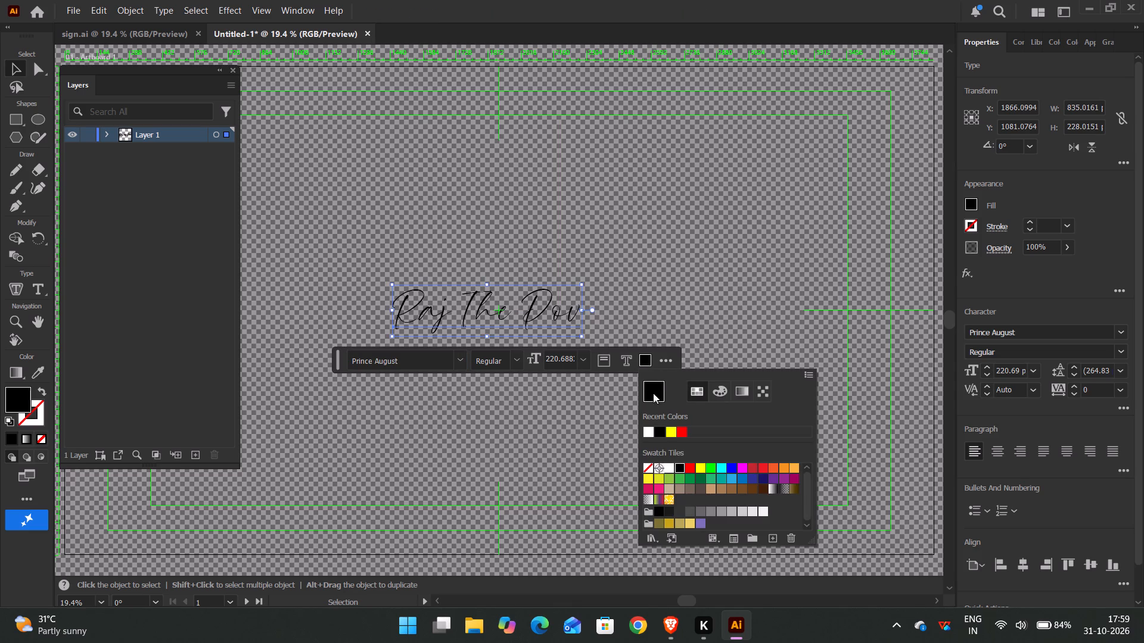
left_click(648, 430)
left_click(624, 236)
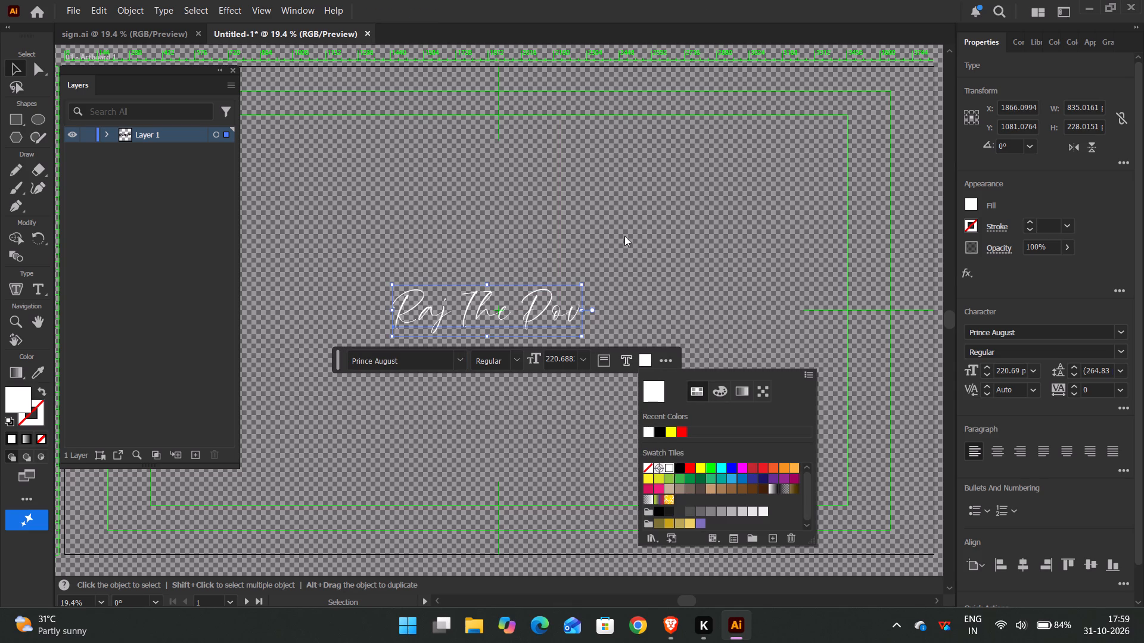
Centre the paragraph alignment and centre the text horizontally and vertically on the artboard.
left_click(993, 455)
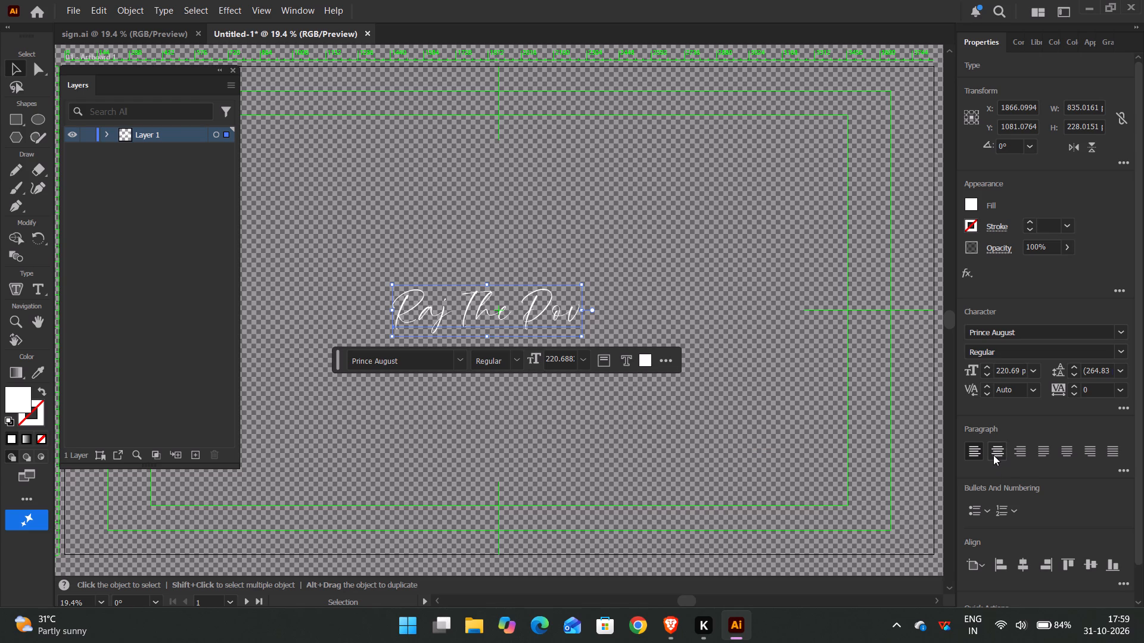
left_click(1028, 563)
left_click(1094, 563)
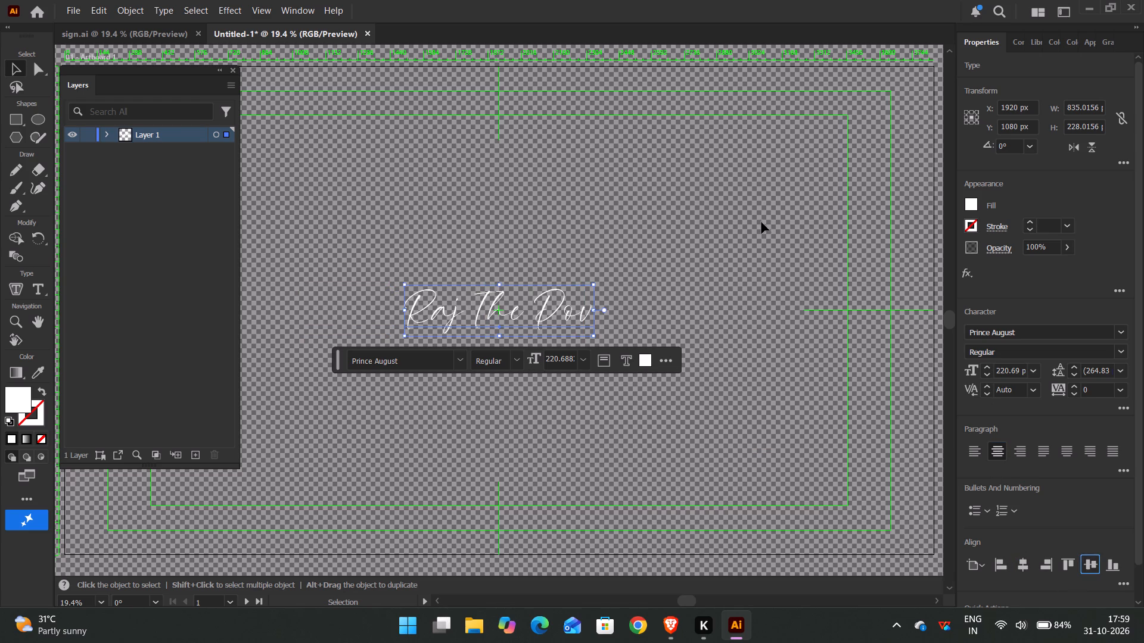
left_click(760, 220)
Enlarge the text to about 272 pt and centre it again horizontally and vertically on the artboard.
left_click(533, 293)
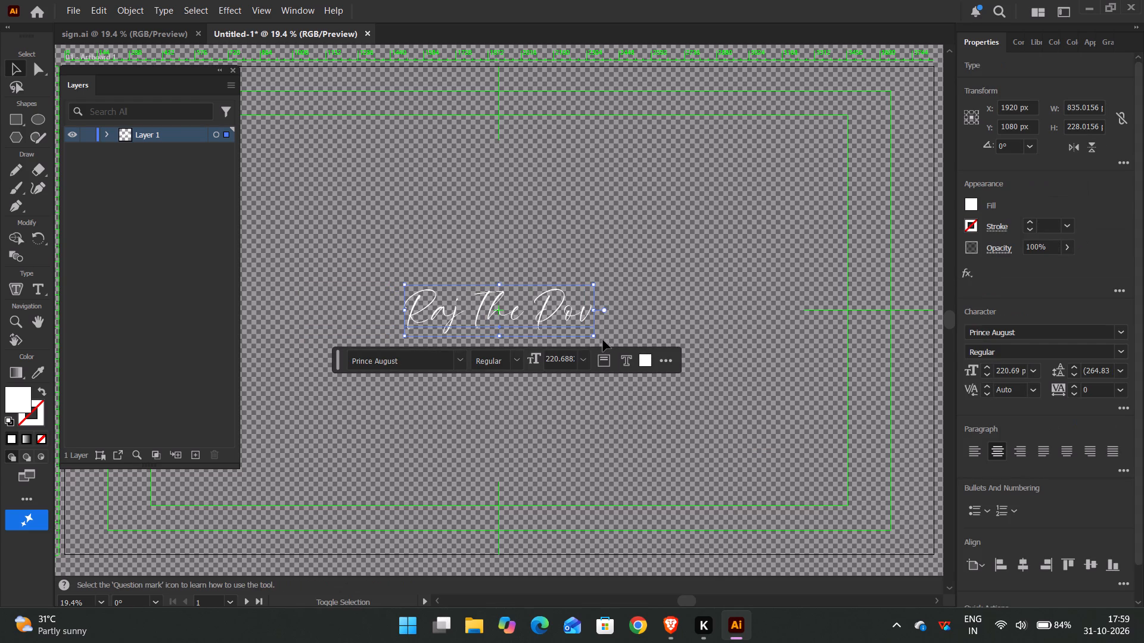
left_click_drag(592, 336, 638, 375, "shift")
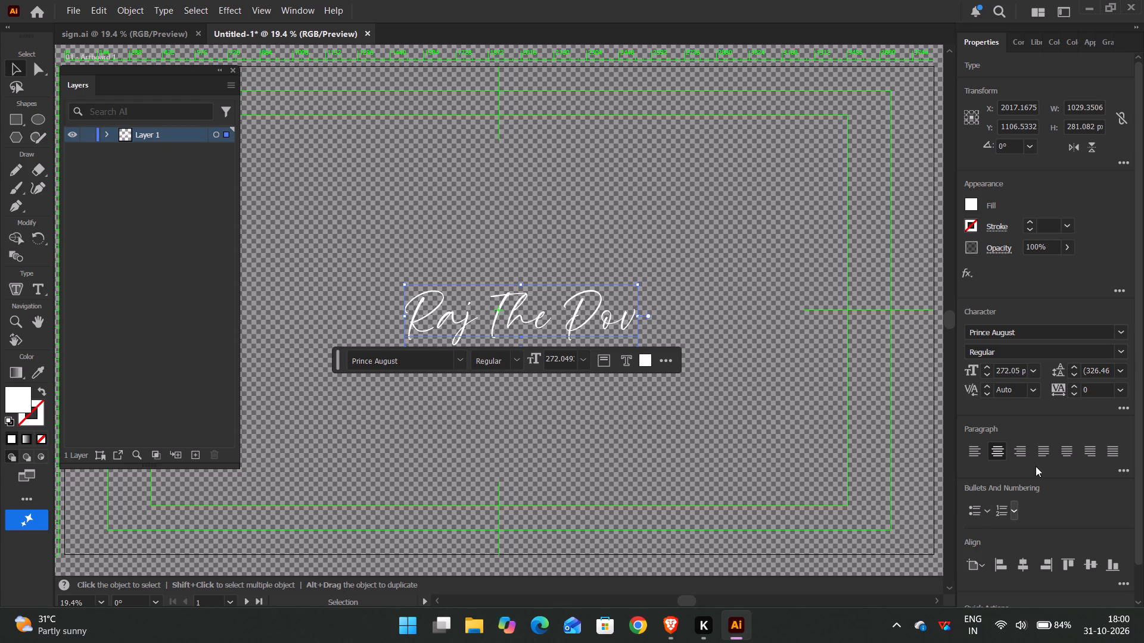
left_click(1029, 567)
triple_click(1088, 569)
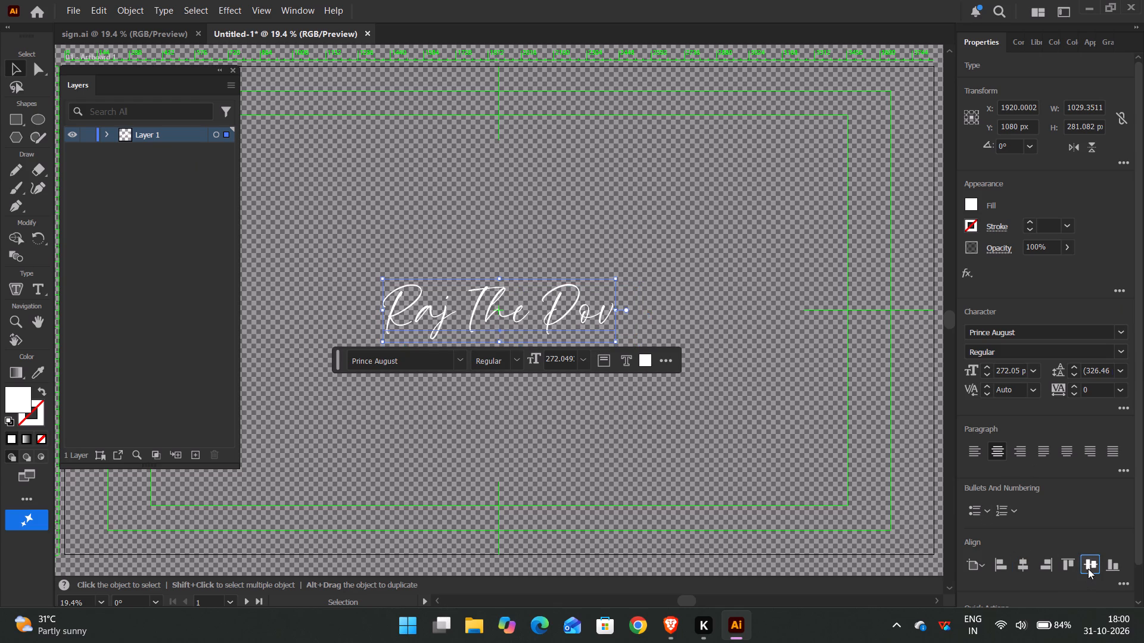
left_click(1088, 569)
left_click(735, 215)
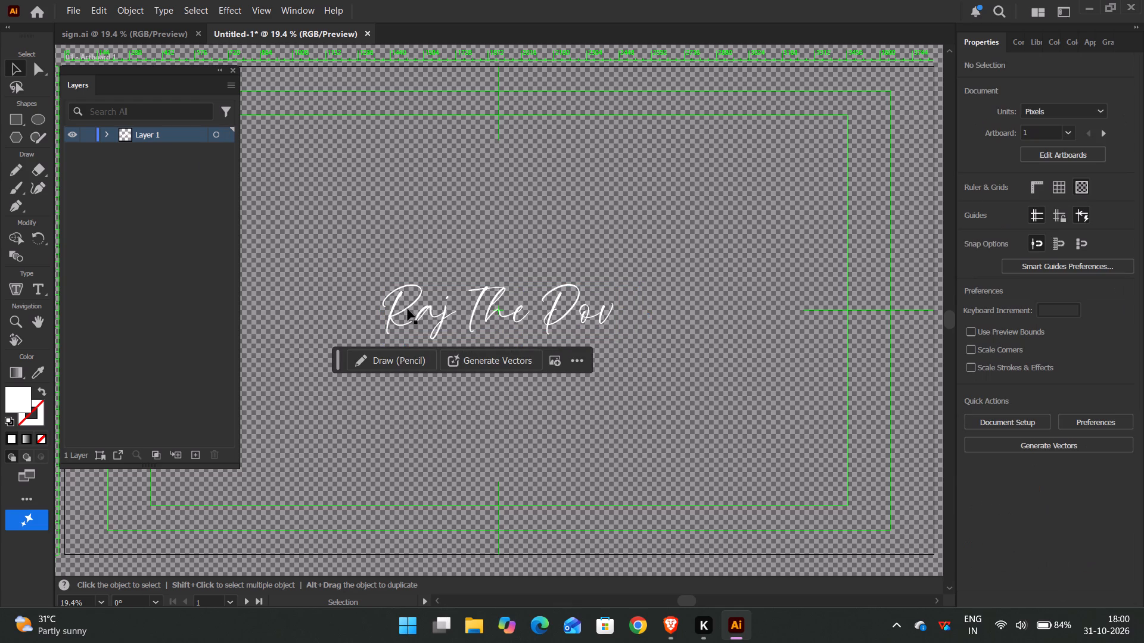
Convert the "Raj The Pov" text to outlines.
left_click(406, 304)
right_click(407, 304)
left_click(491, 345)
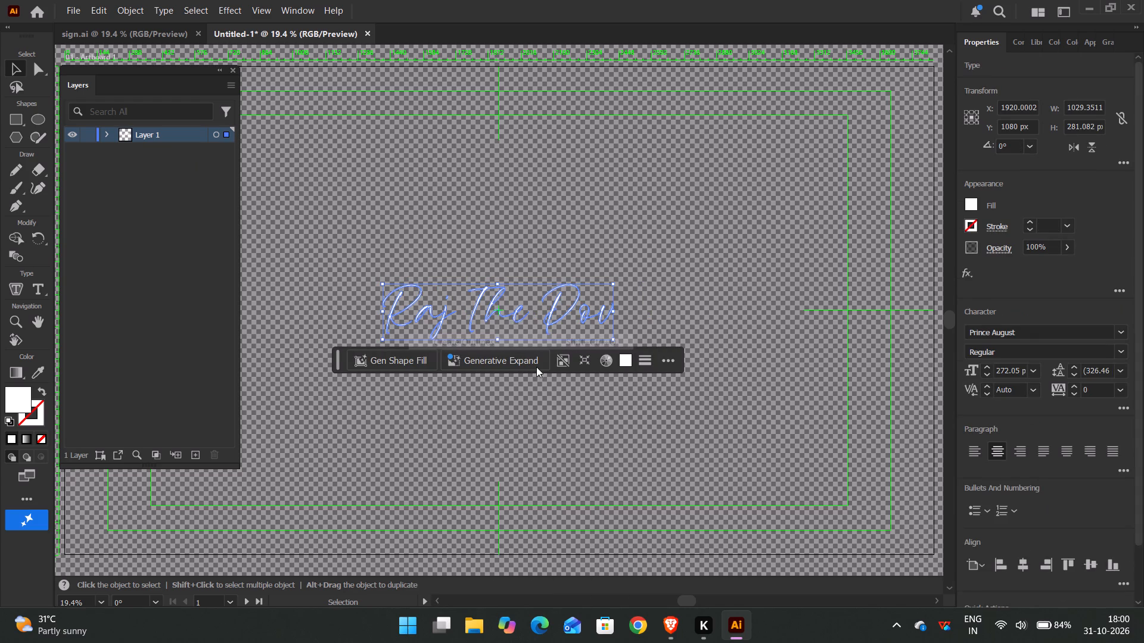
Ungroup the outlined lettering into separate letter paths.
right_click(488, 307)
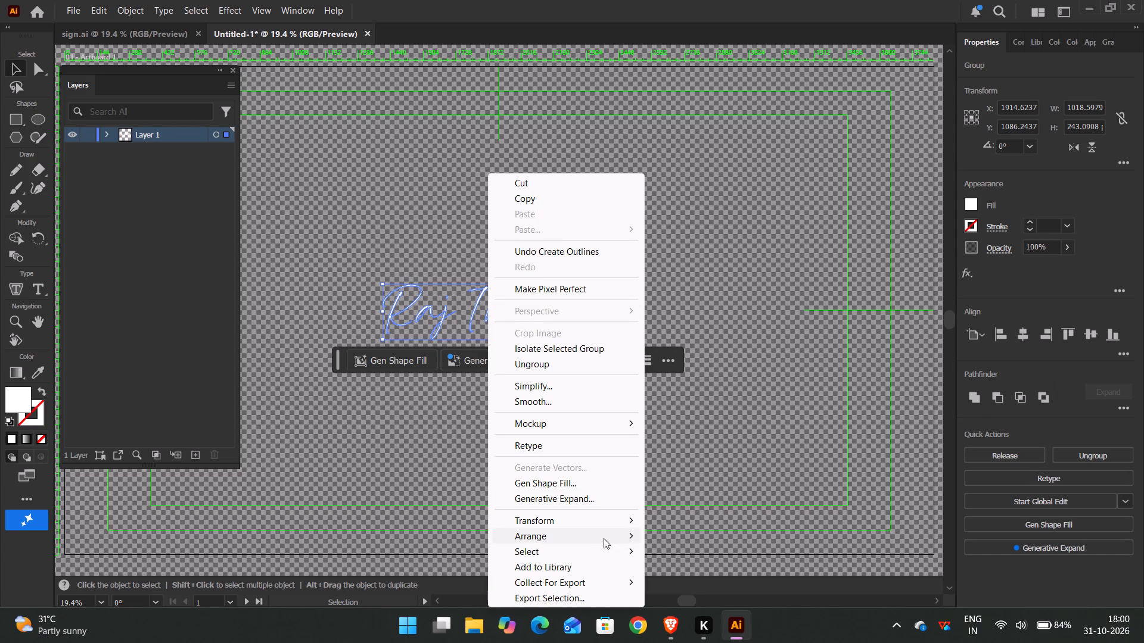
left_click(581, 362)
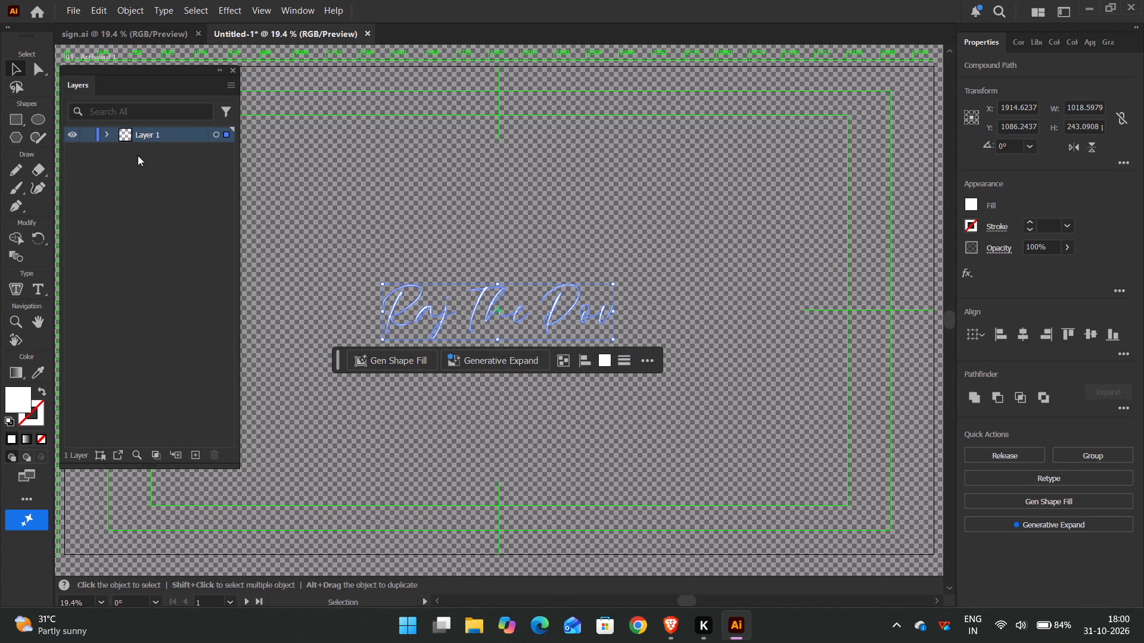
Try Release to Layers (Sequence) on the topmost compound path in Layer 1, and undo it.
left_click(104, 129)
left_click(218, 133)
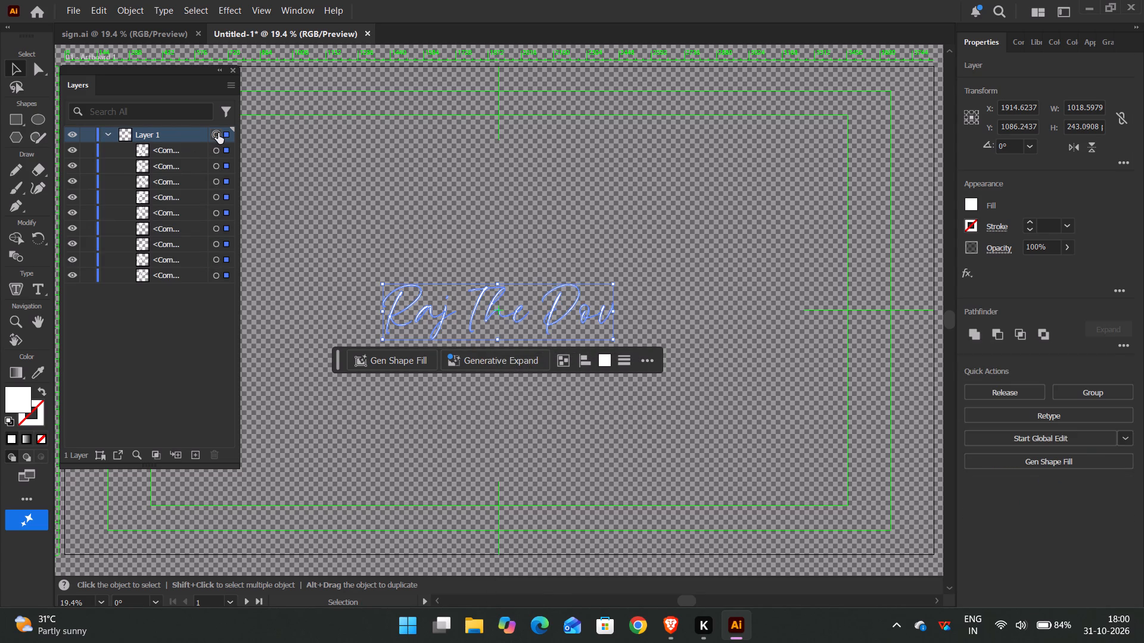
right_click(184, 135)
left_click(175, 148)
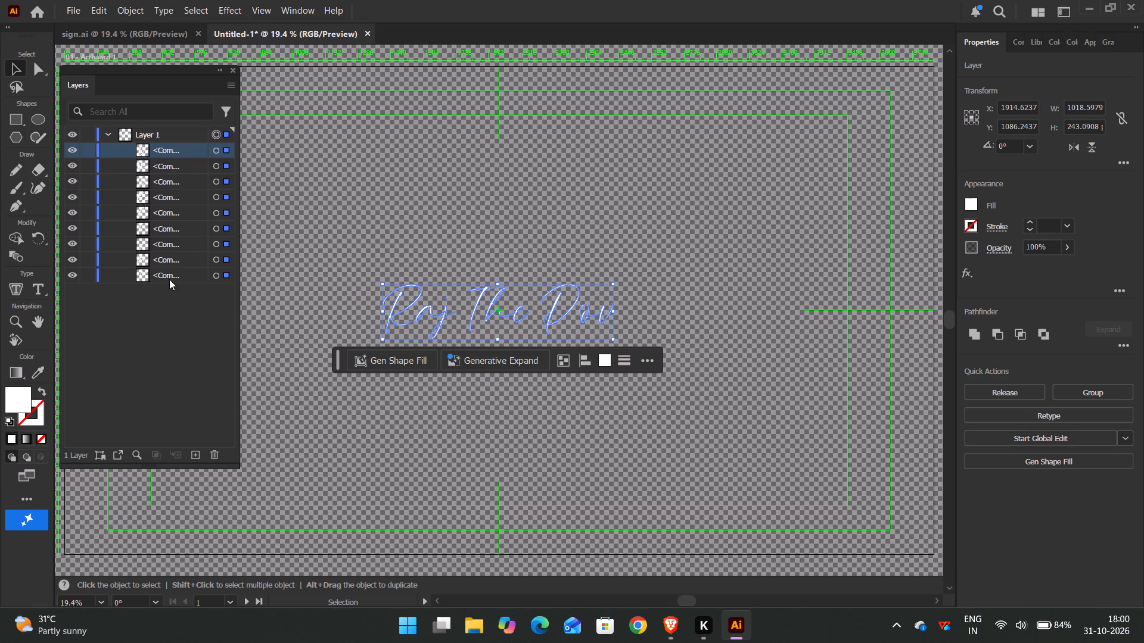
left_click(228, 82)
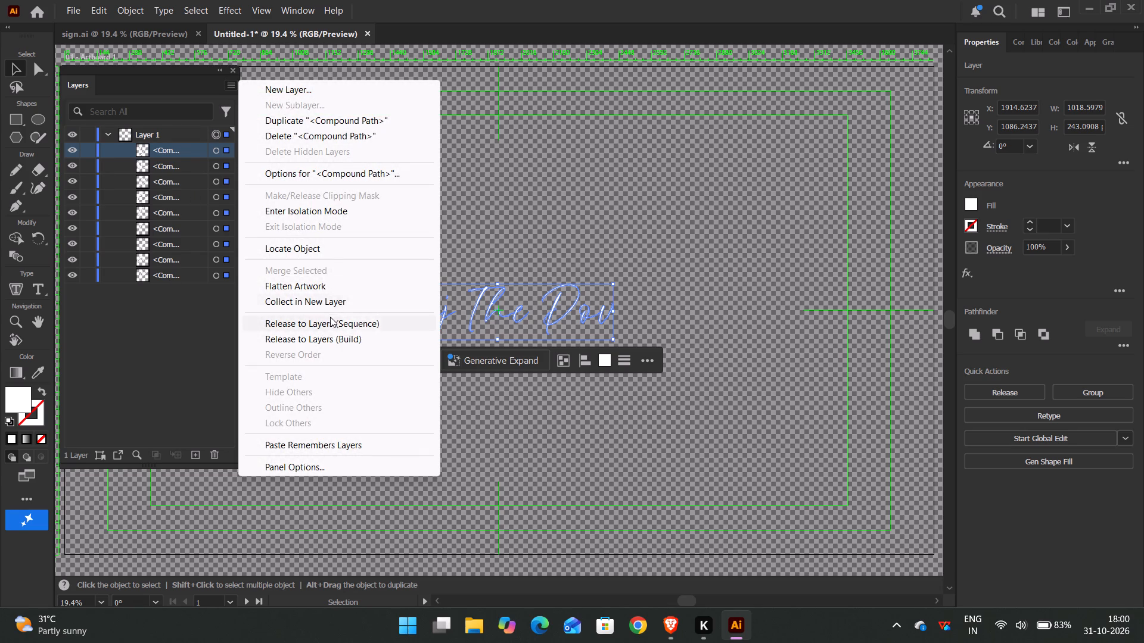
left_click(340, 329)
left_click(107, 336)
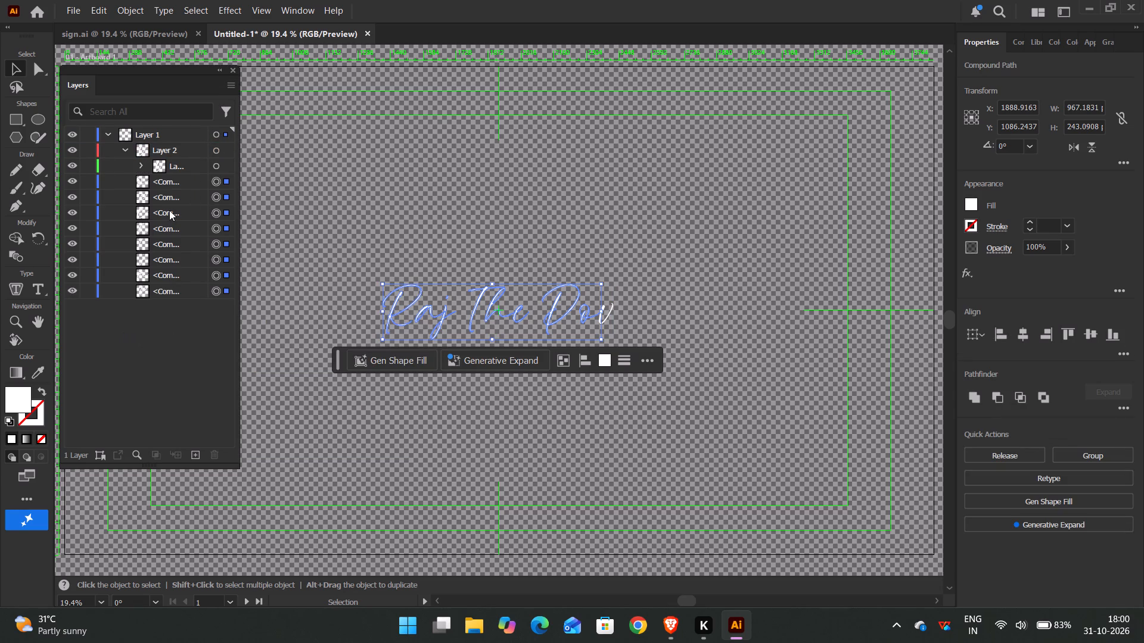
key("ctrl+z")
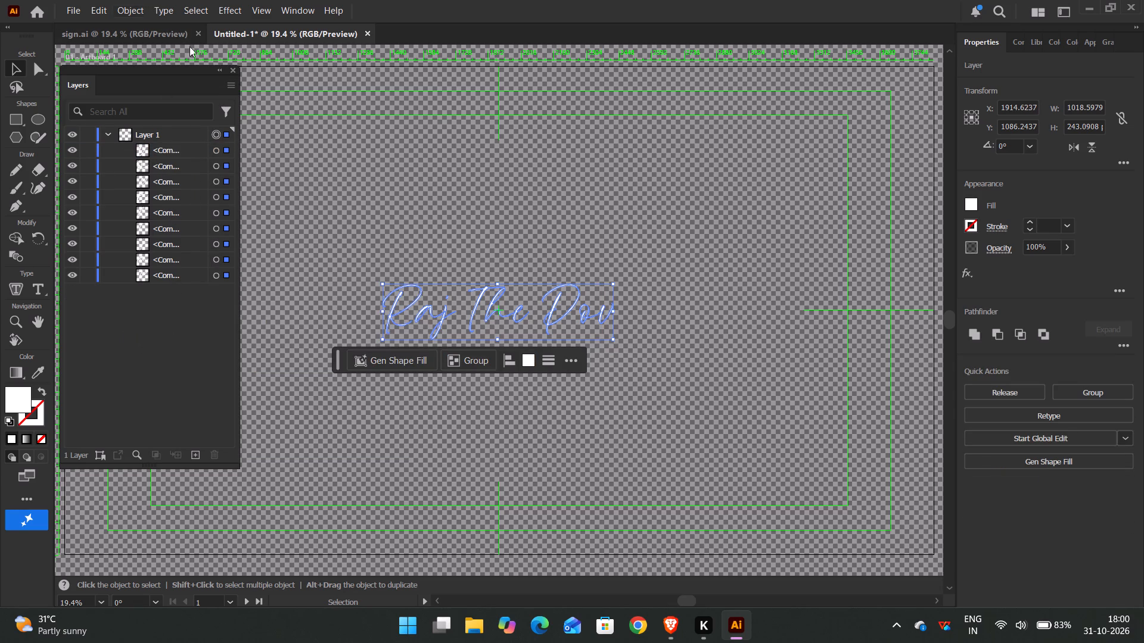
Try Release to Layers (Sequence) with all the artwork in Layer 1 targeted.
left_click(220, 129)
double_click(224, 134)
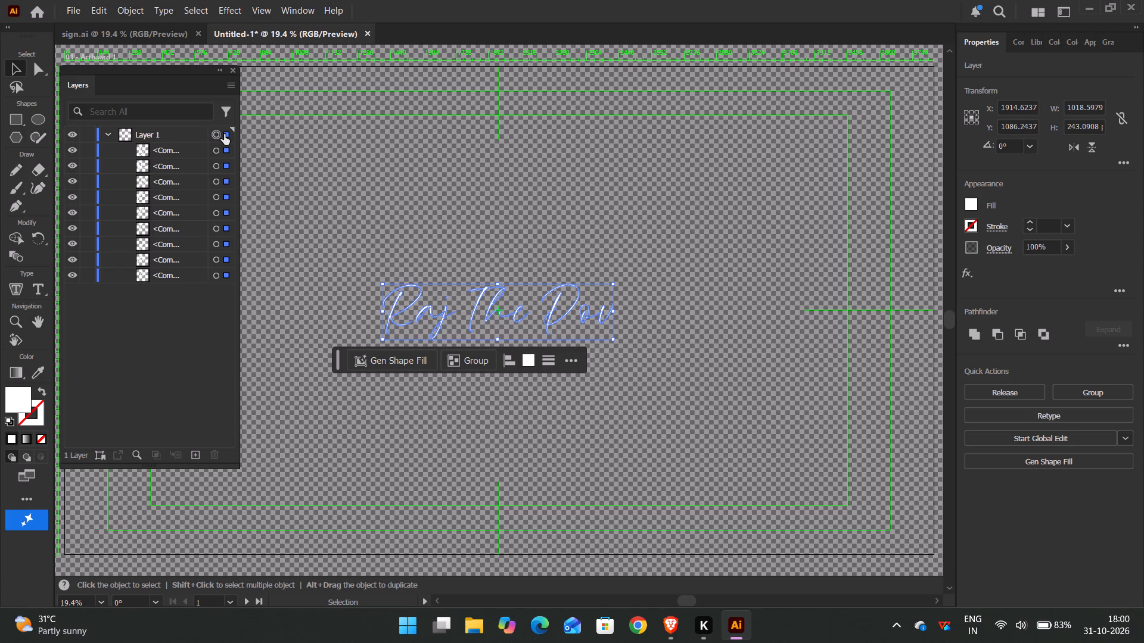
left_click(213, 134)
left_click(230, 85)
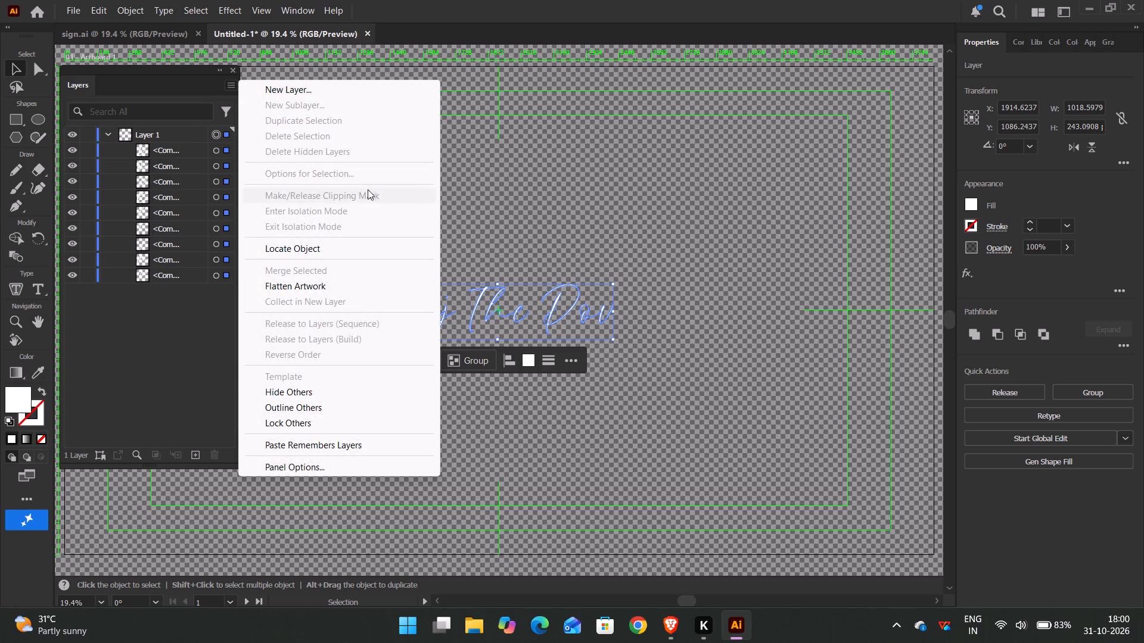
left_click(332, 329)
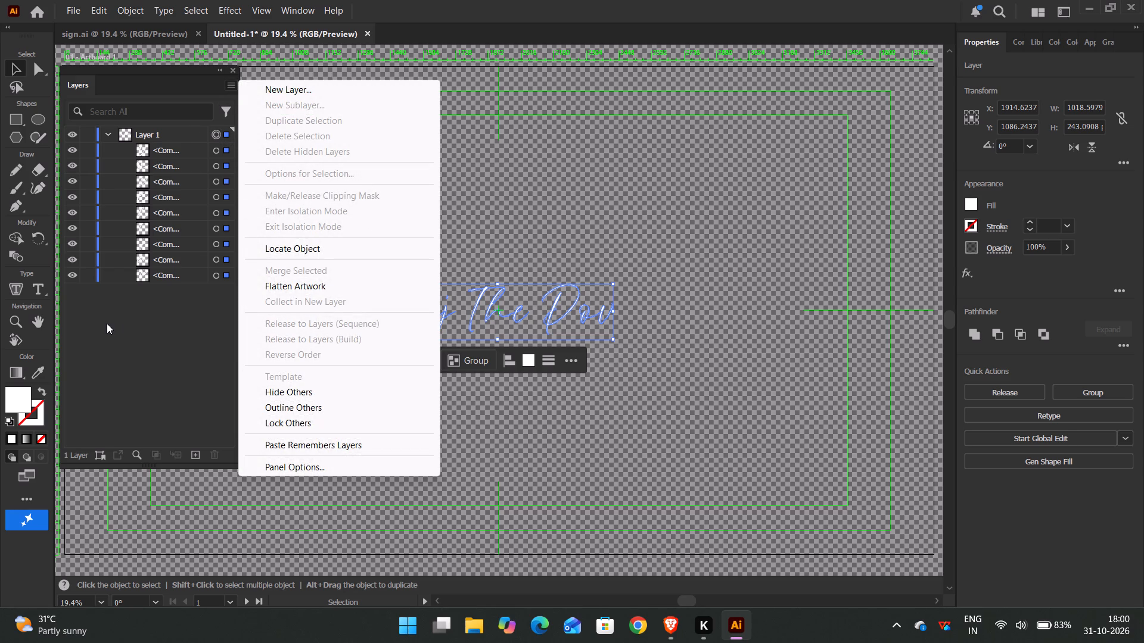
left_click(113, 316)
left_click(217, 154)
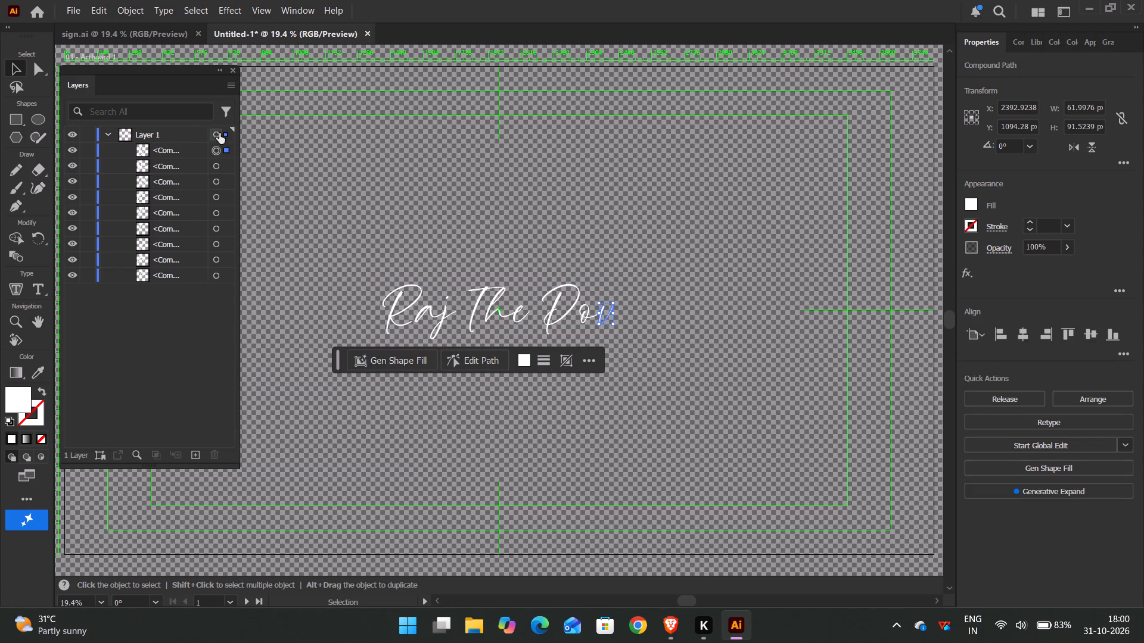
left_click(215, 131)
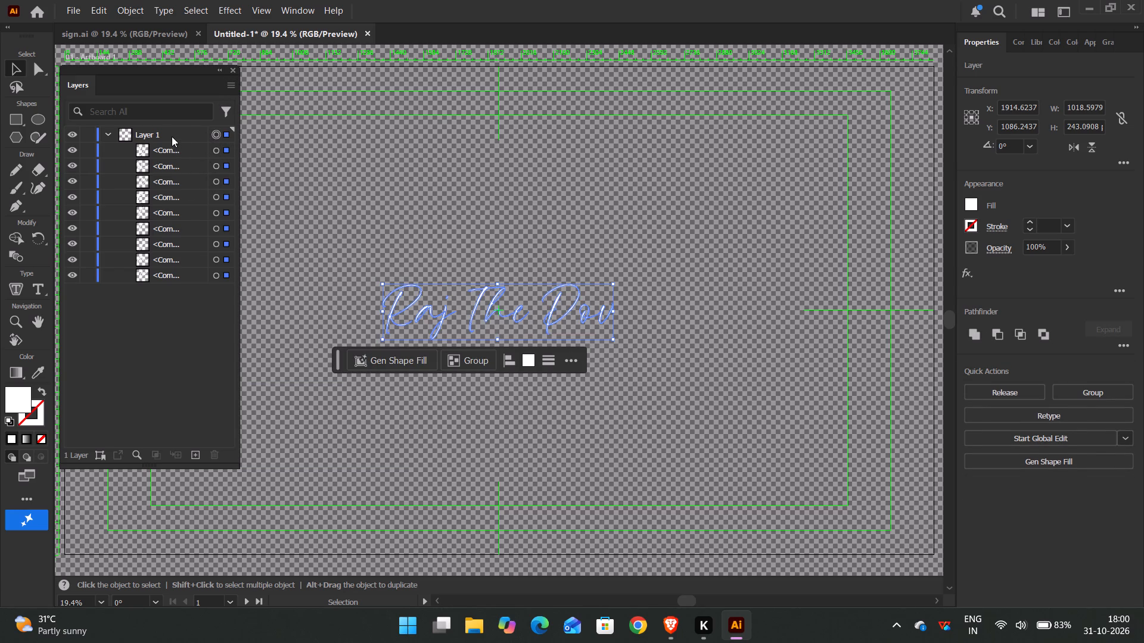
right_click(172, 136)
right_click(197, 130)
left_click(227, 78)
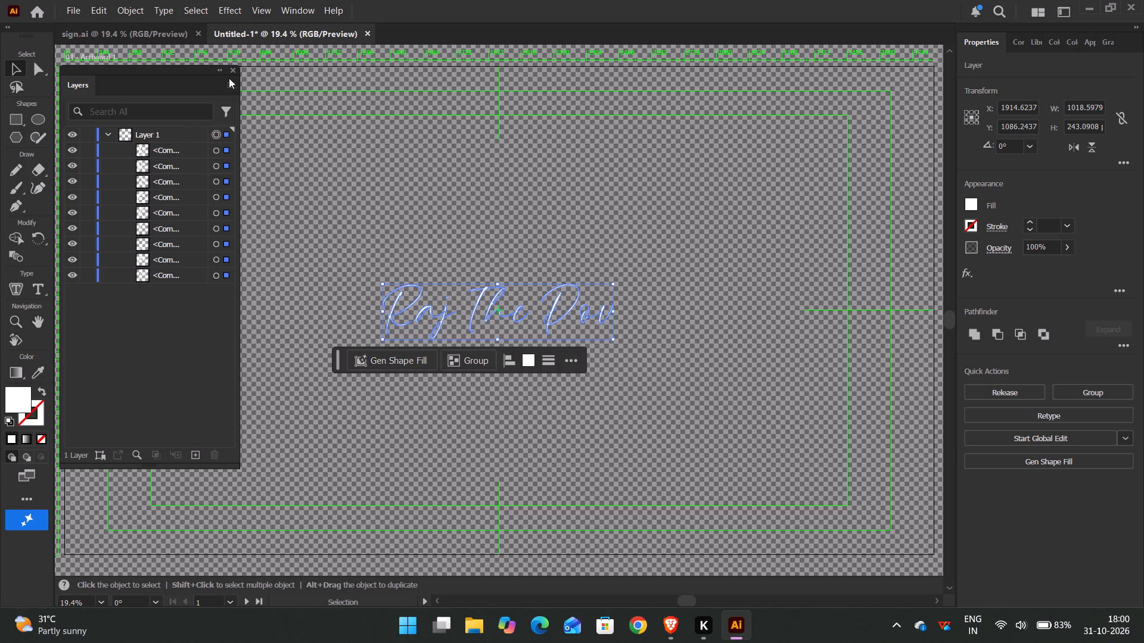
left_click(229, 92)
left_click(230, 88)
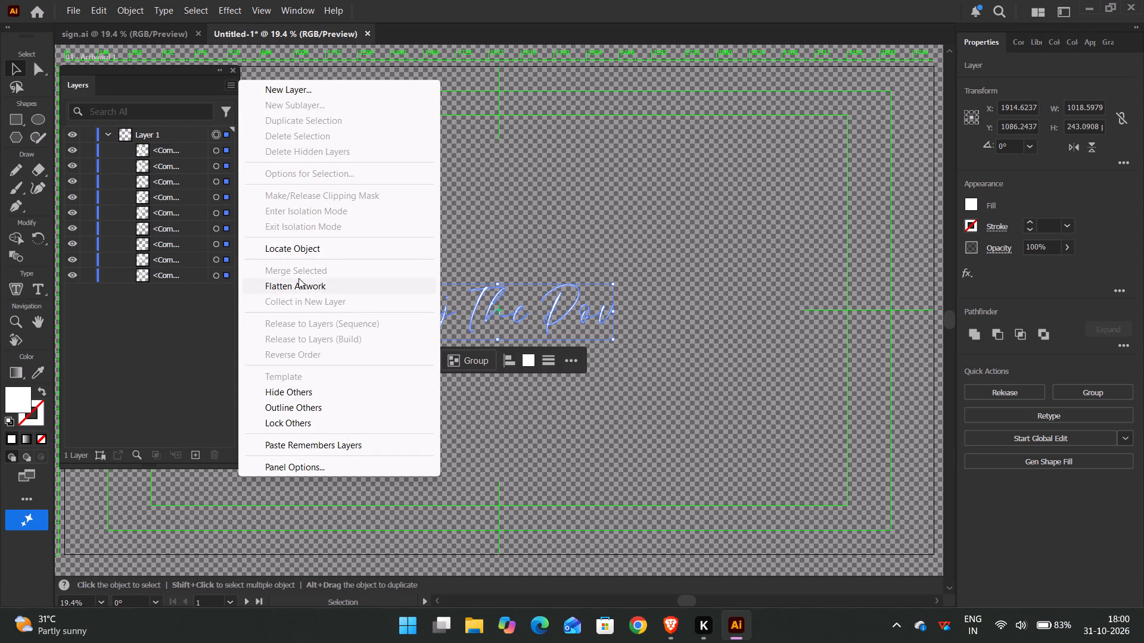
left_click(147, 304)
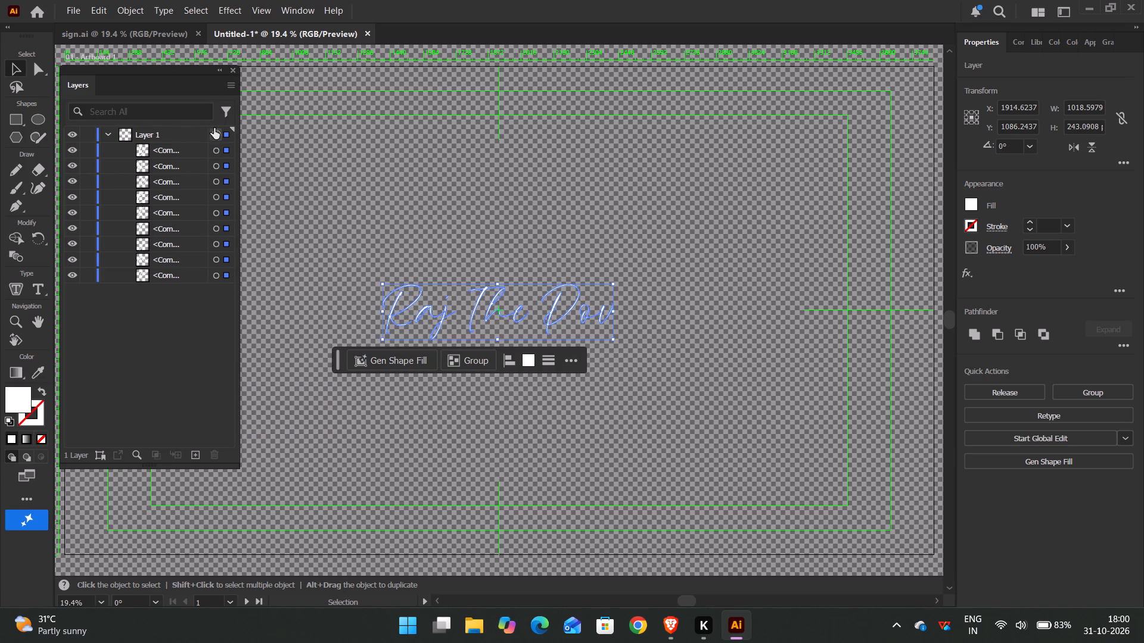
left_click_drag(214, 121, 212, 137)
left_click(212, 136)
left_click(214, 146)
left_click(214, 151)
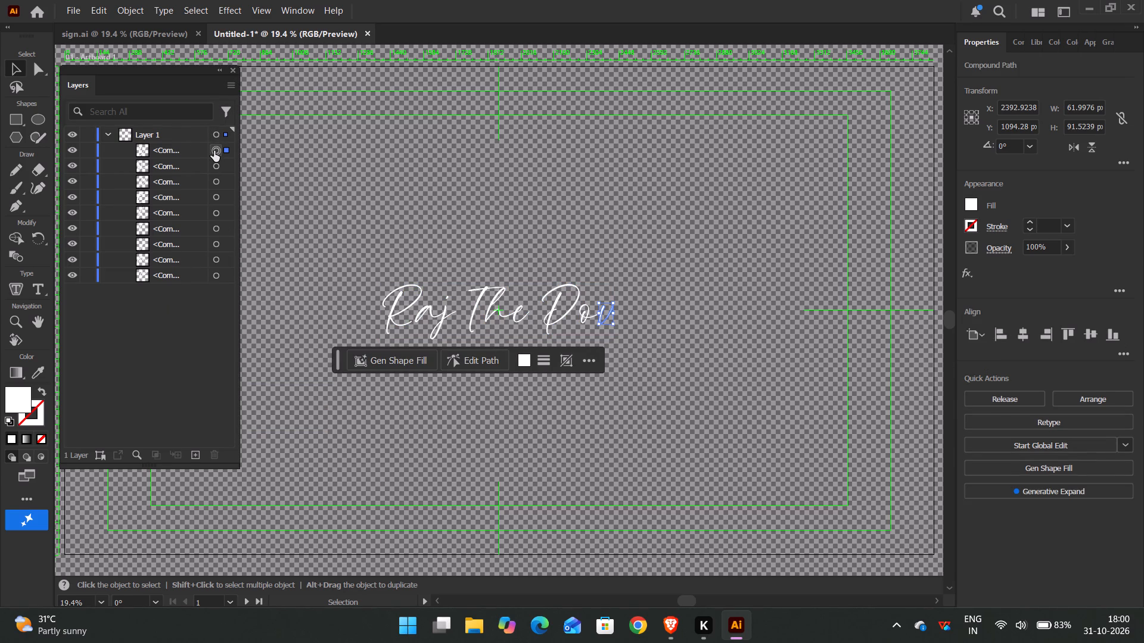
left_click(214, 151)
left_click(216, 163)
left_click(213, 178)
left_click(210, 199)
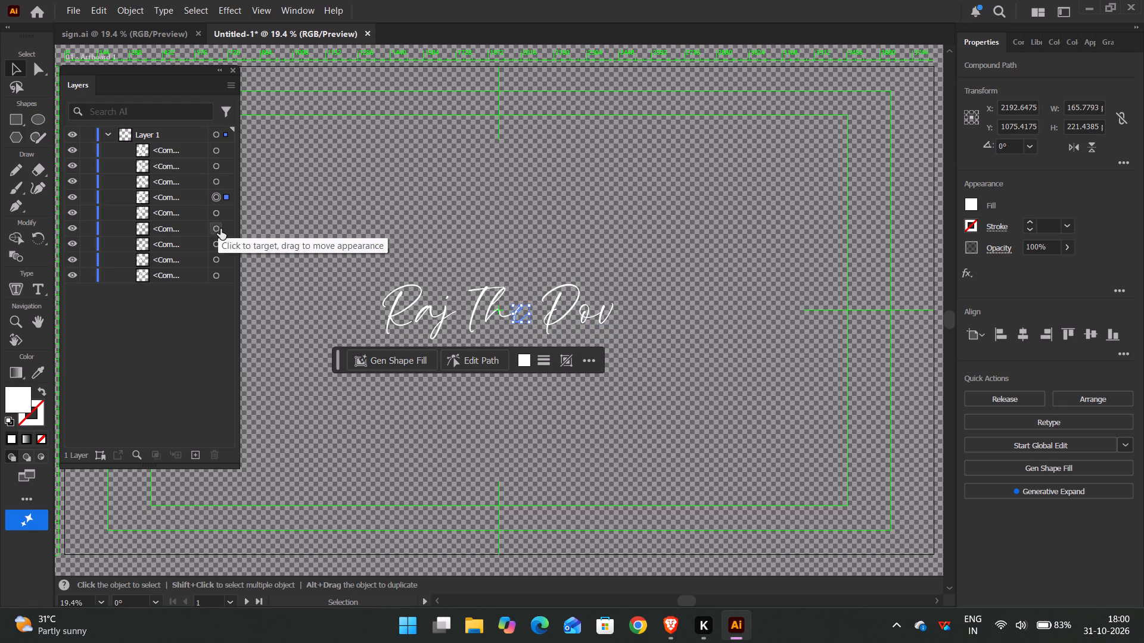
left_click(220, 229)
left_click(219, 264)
Target all the artwork in Layer 1 and try to access Release to Layers (Sequence) for it.
left_click(215, 130)
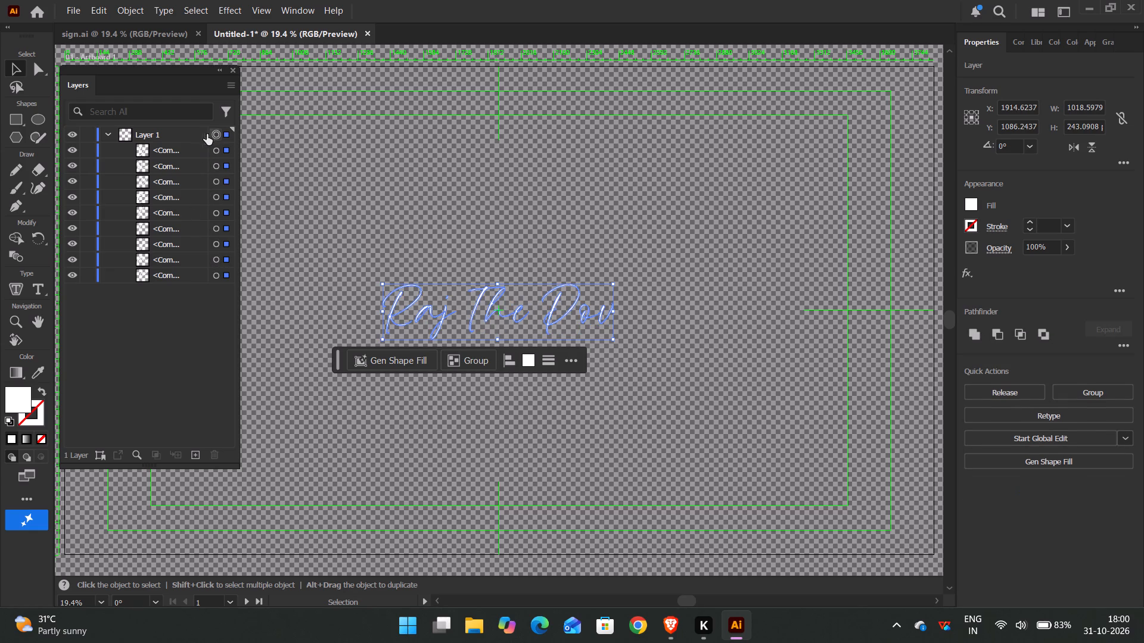
right_click(186, 136)
left_click(231, 83)
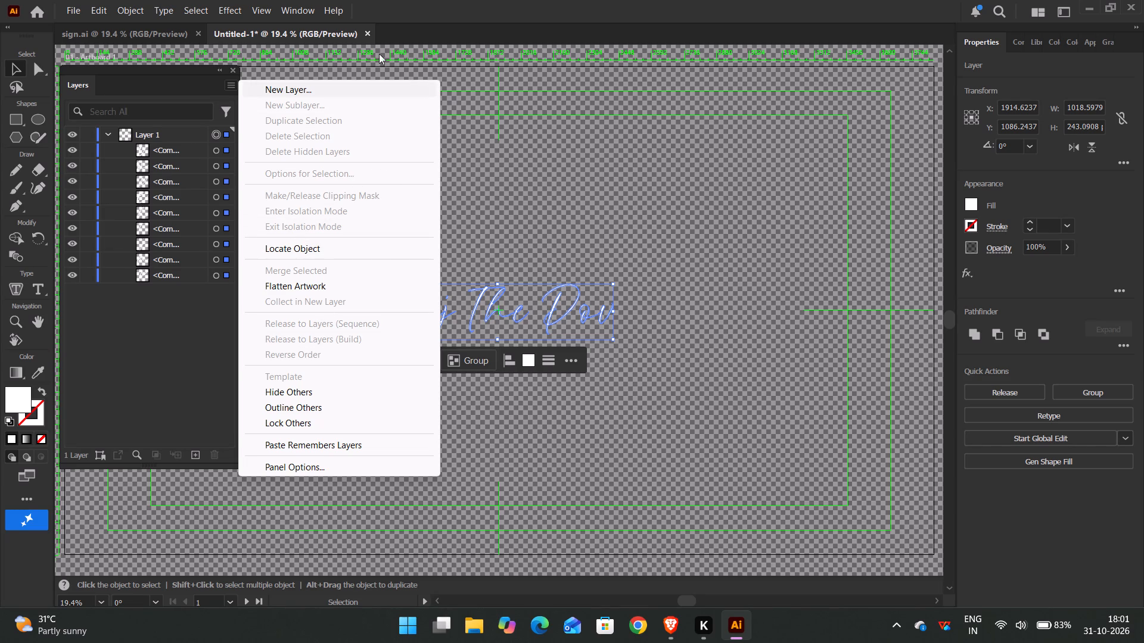
left_click(219, 135)
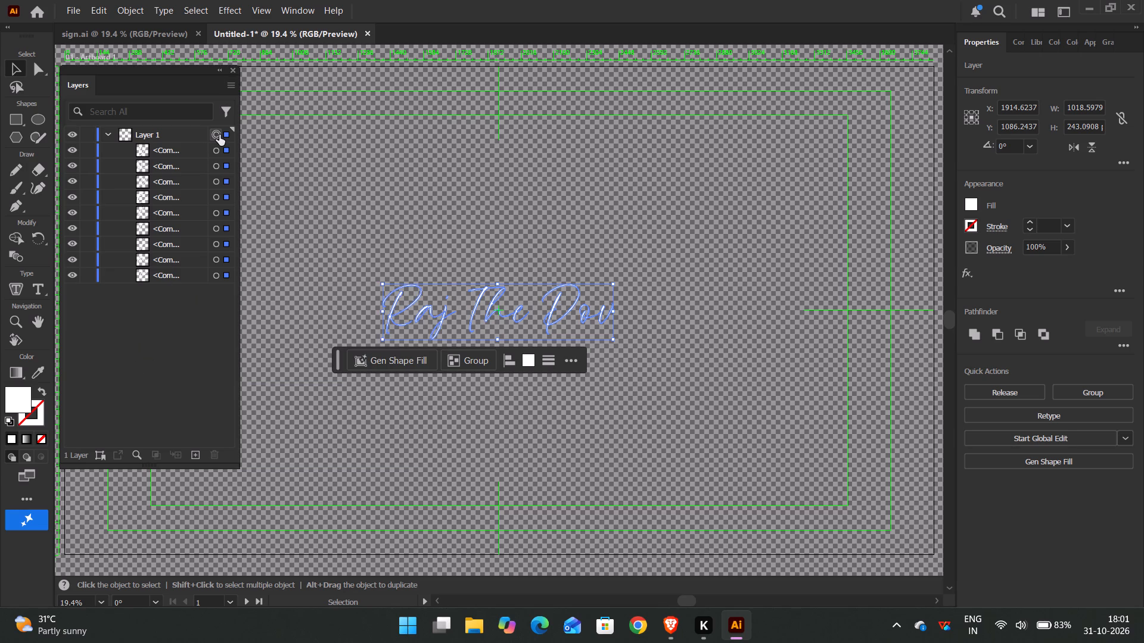
left_click(219, 135)
right_click(219, 135)
left_click(226, 87)
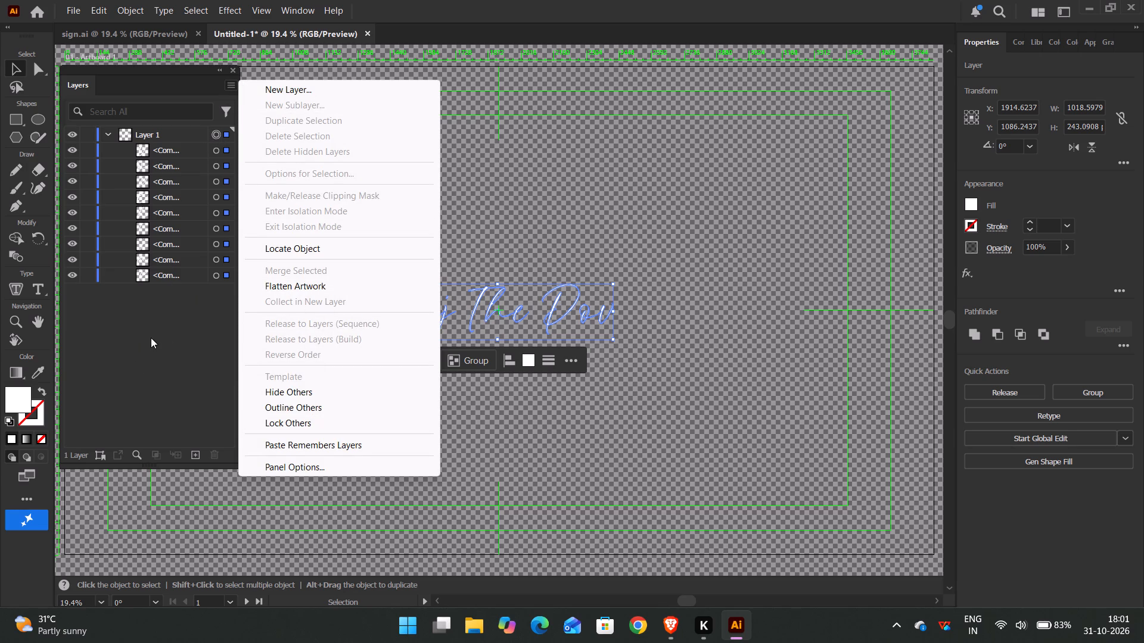
left_click(151, 338)
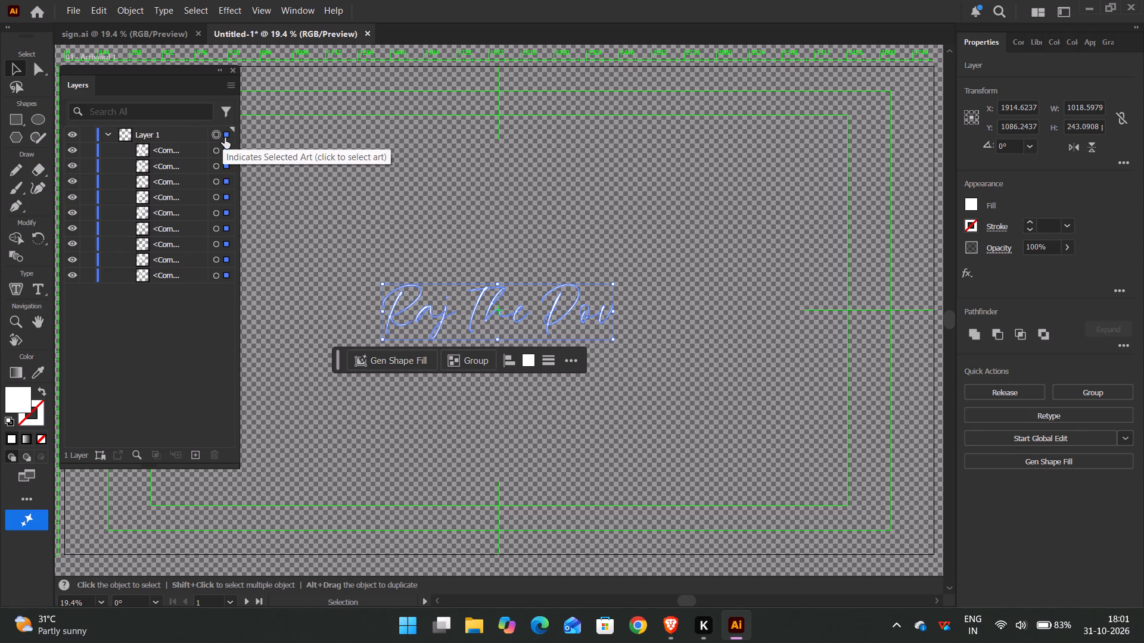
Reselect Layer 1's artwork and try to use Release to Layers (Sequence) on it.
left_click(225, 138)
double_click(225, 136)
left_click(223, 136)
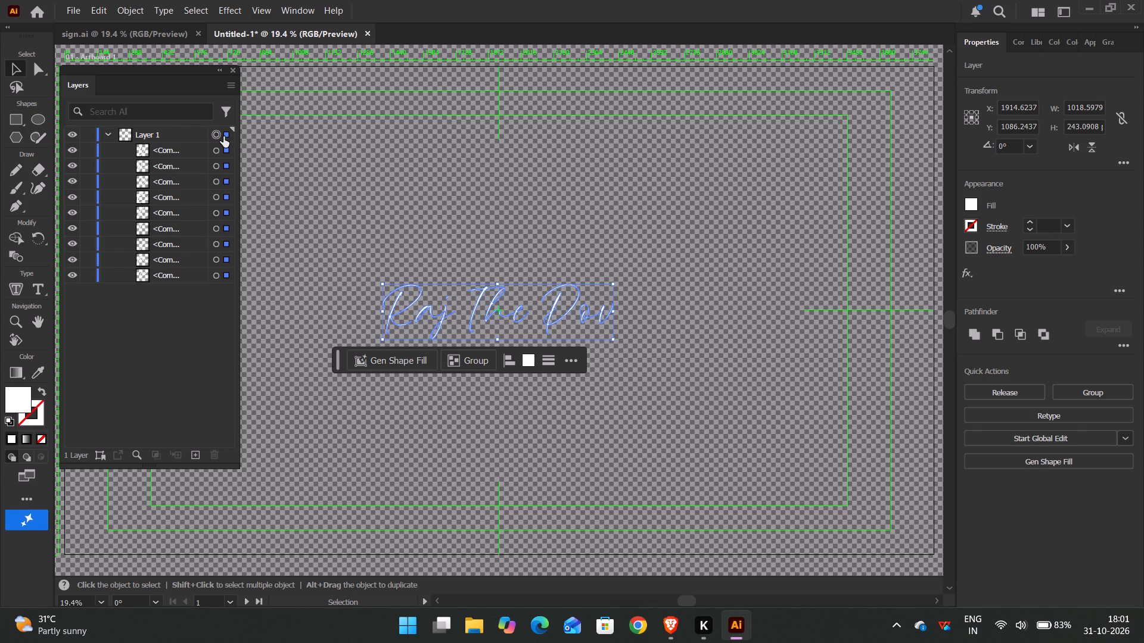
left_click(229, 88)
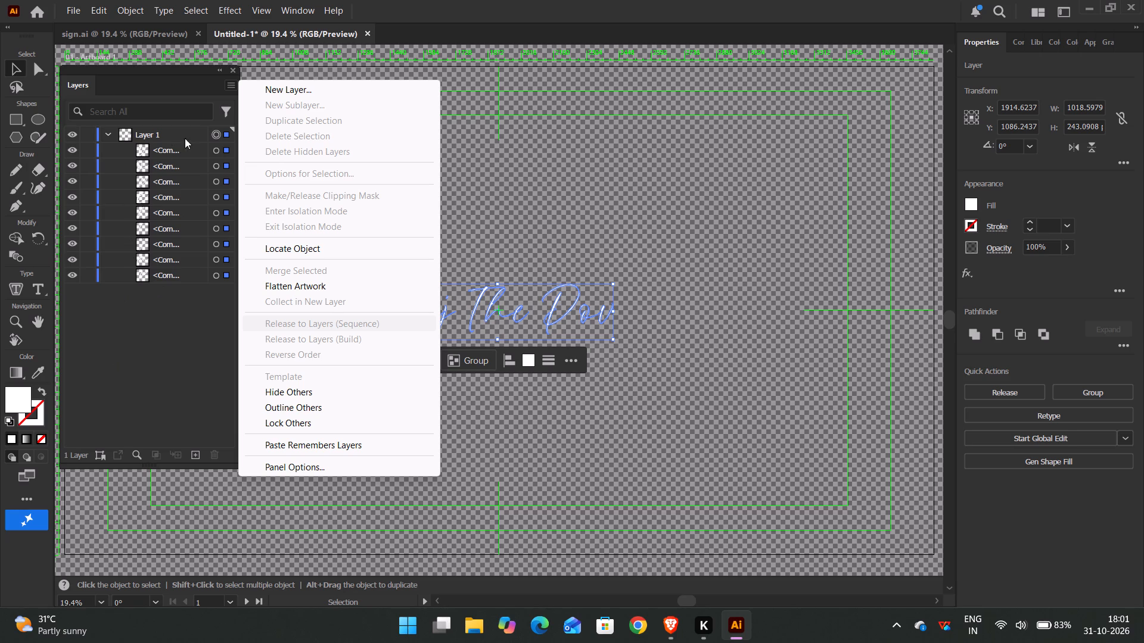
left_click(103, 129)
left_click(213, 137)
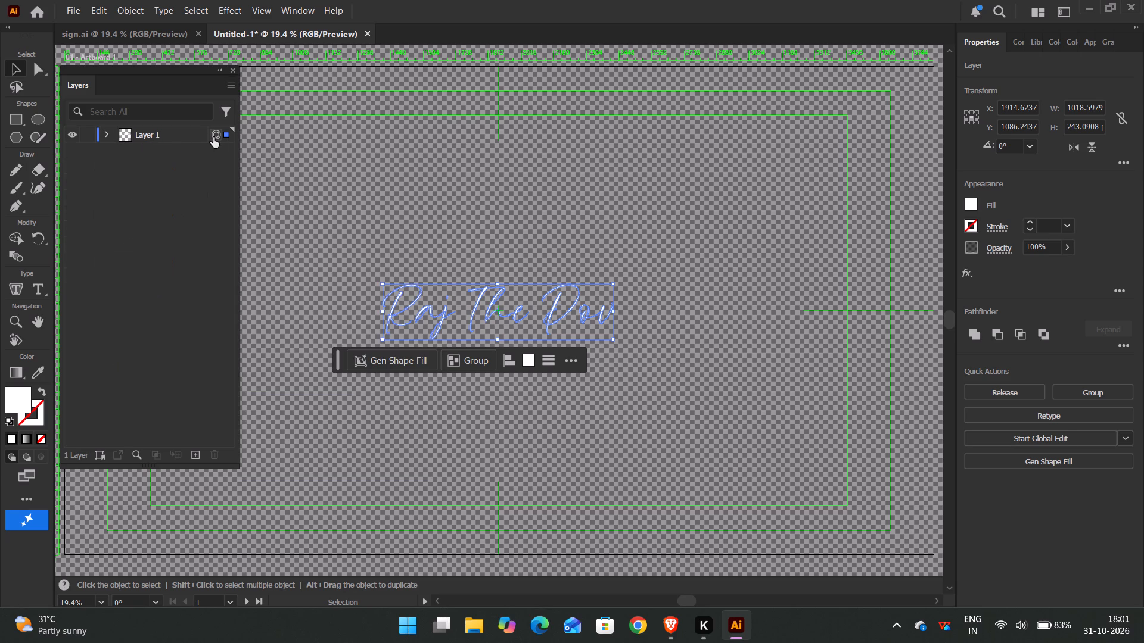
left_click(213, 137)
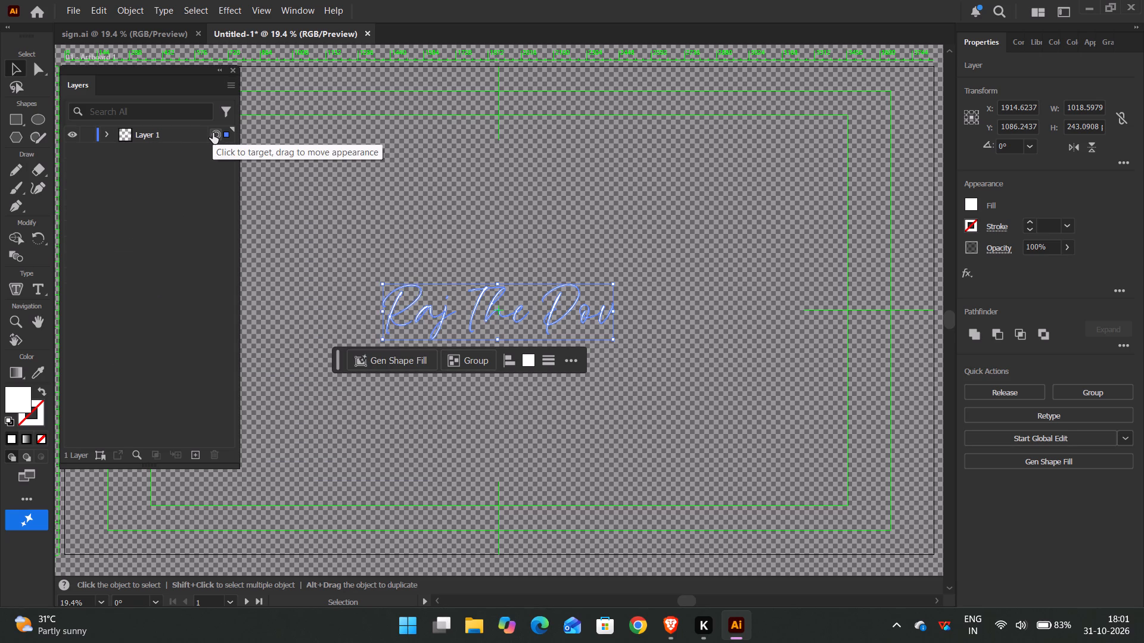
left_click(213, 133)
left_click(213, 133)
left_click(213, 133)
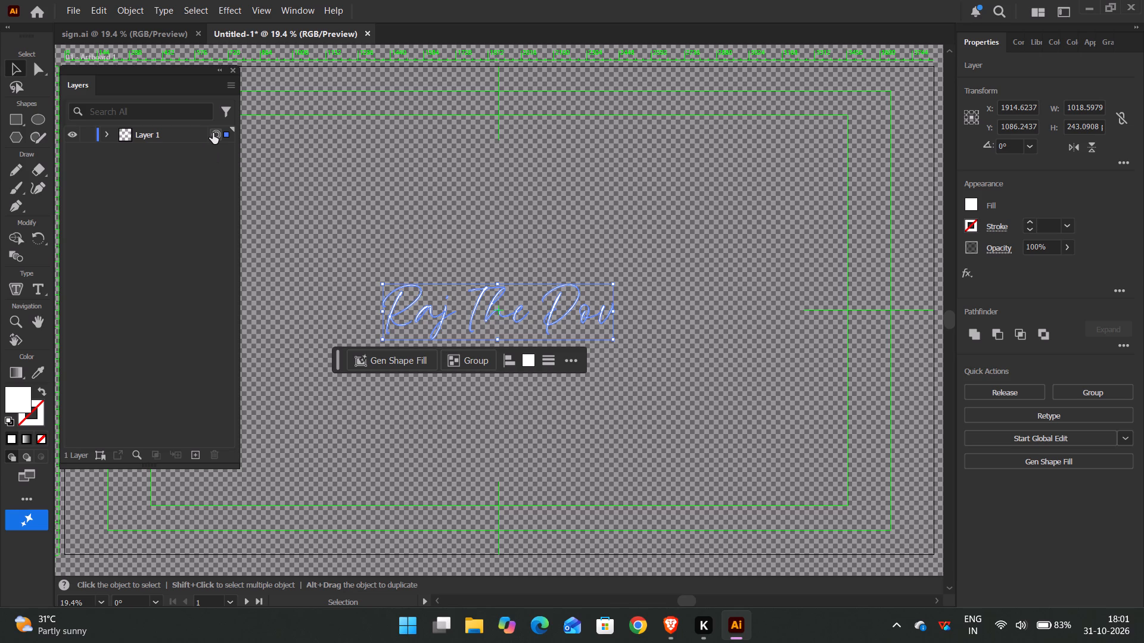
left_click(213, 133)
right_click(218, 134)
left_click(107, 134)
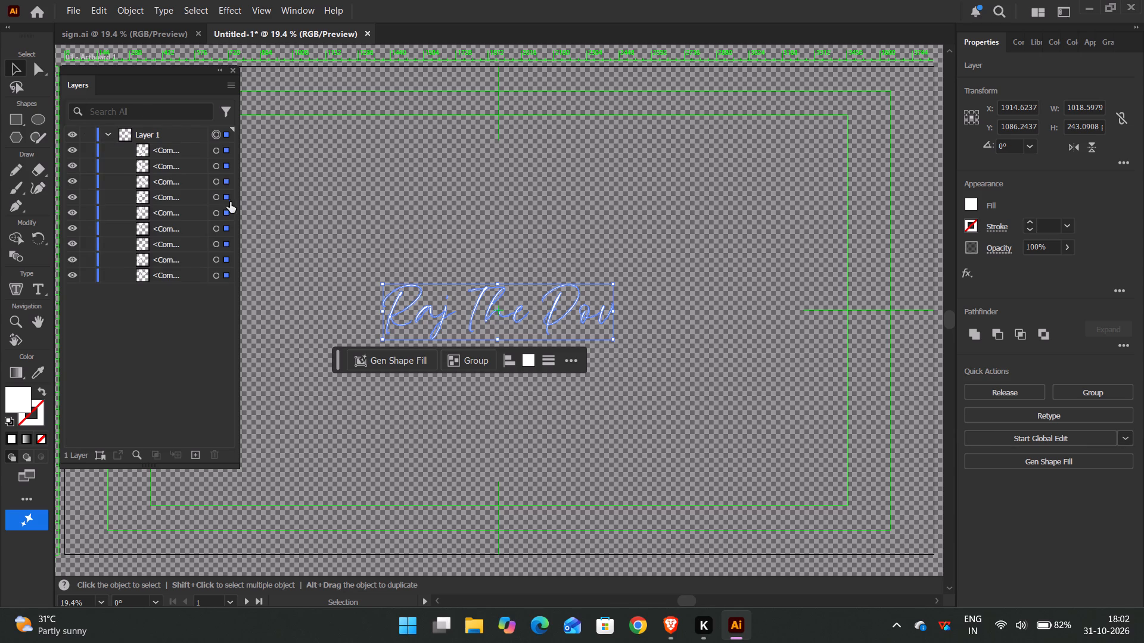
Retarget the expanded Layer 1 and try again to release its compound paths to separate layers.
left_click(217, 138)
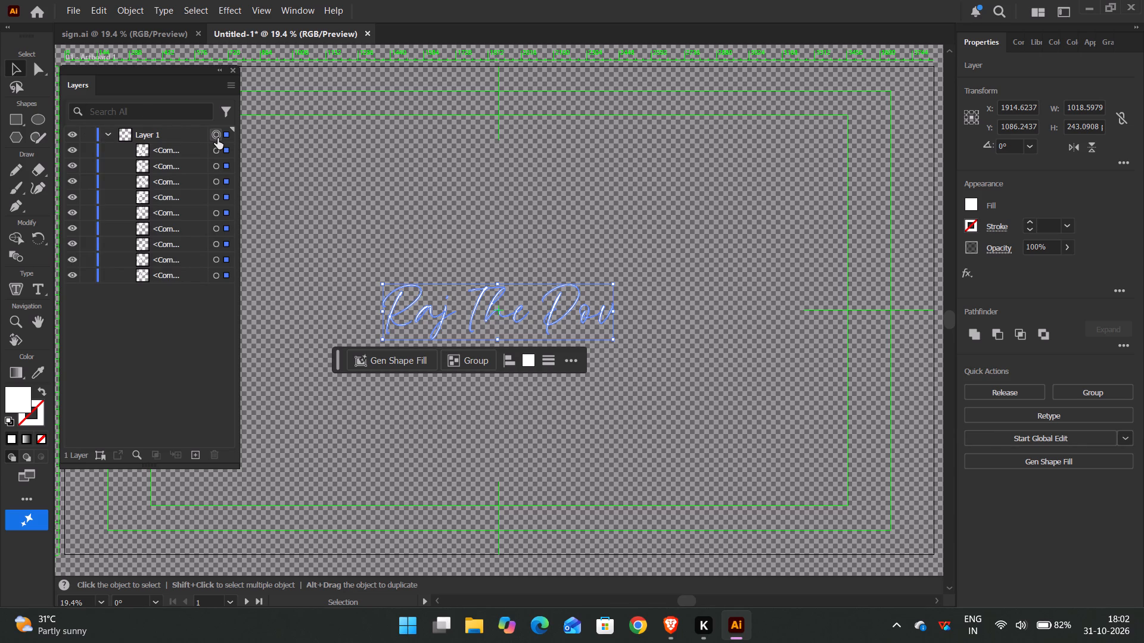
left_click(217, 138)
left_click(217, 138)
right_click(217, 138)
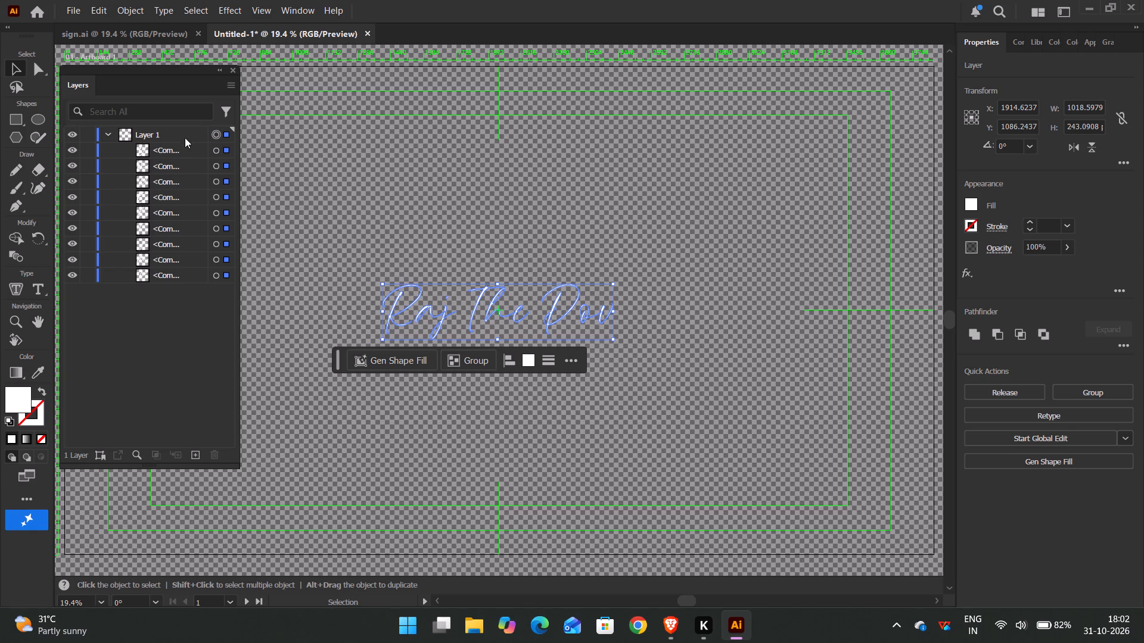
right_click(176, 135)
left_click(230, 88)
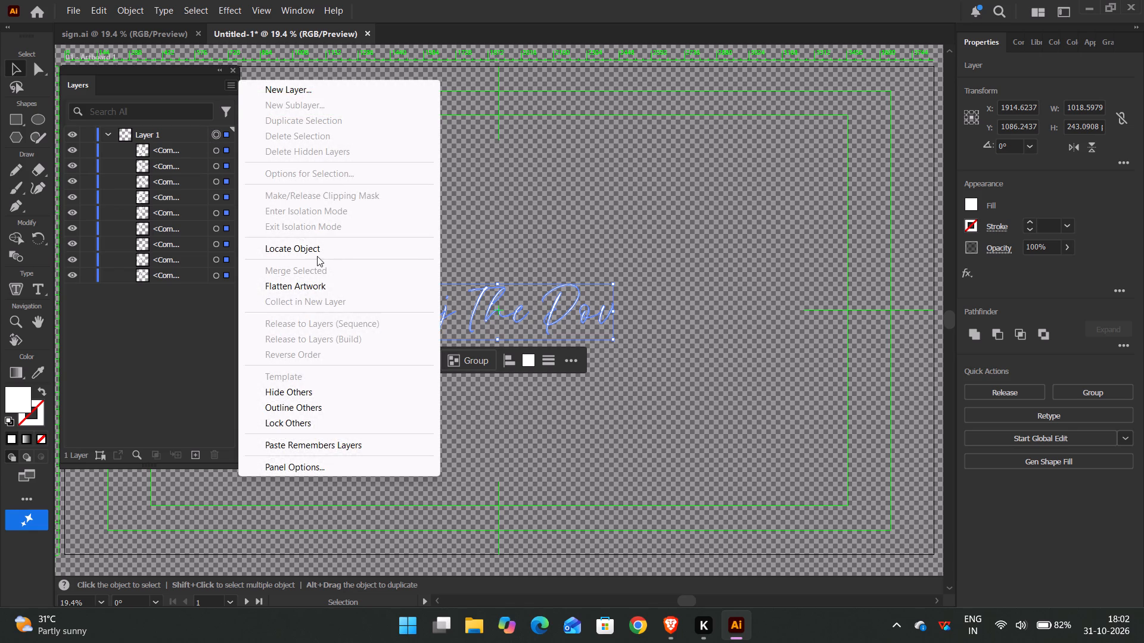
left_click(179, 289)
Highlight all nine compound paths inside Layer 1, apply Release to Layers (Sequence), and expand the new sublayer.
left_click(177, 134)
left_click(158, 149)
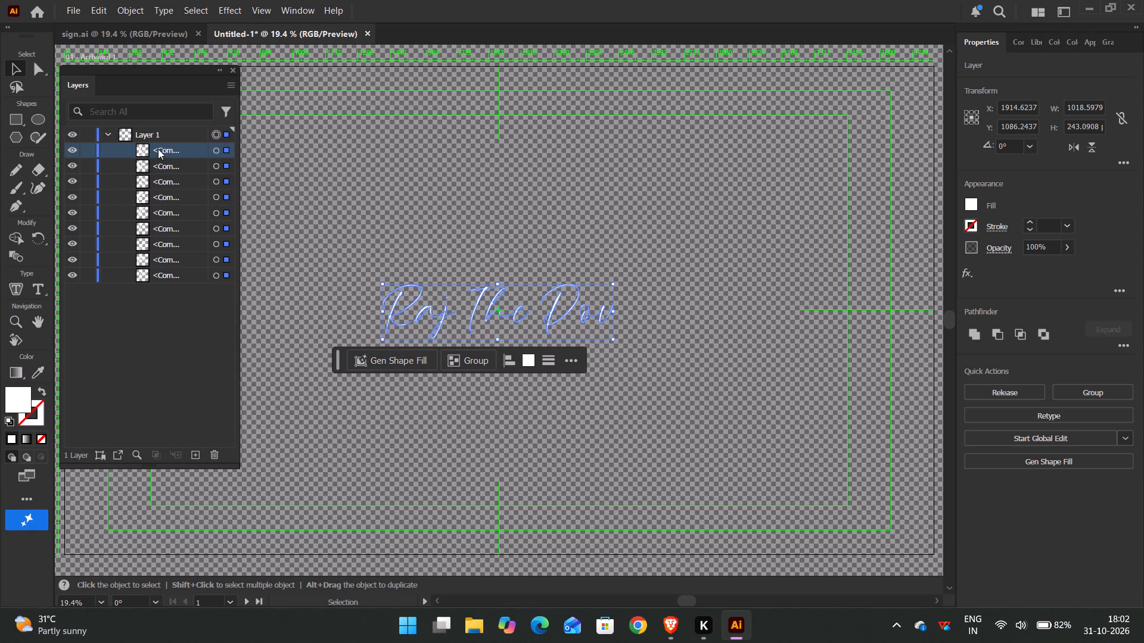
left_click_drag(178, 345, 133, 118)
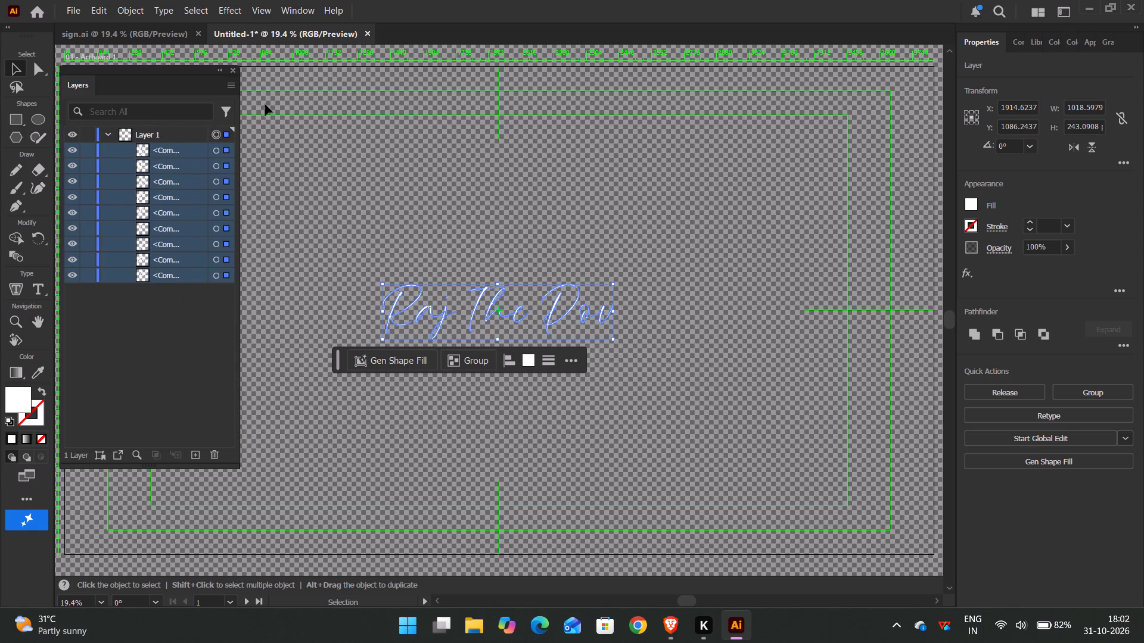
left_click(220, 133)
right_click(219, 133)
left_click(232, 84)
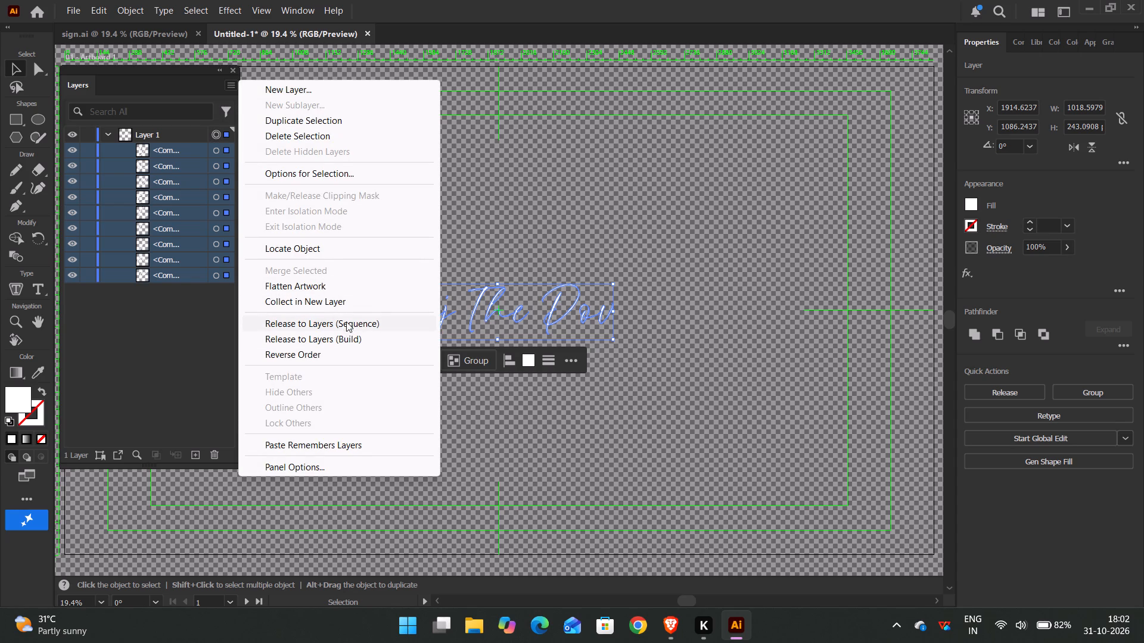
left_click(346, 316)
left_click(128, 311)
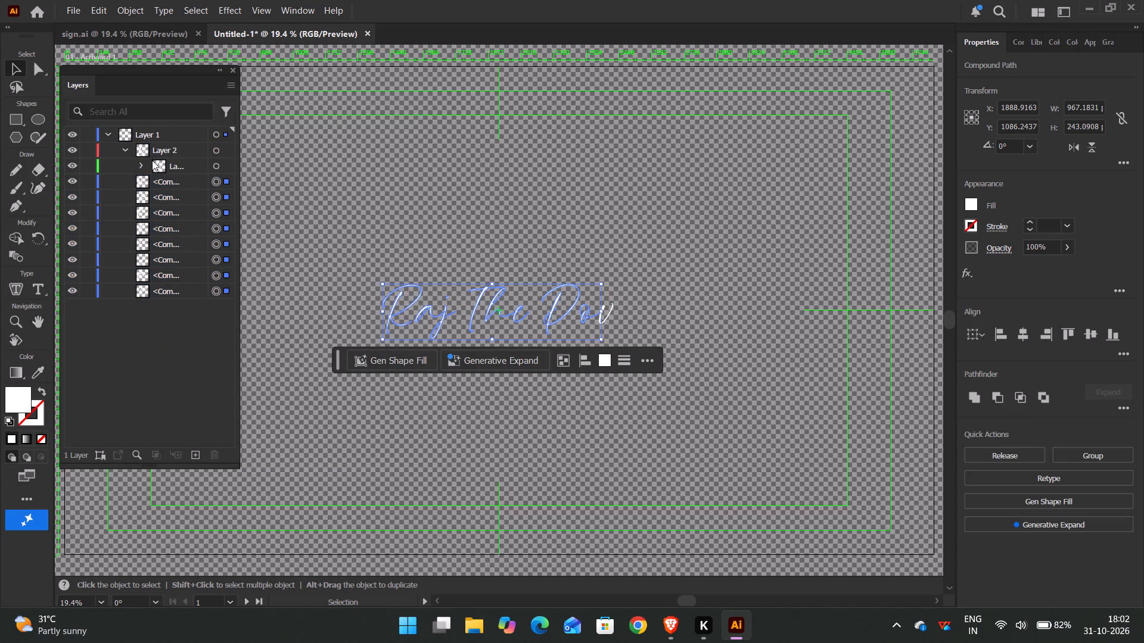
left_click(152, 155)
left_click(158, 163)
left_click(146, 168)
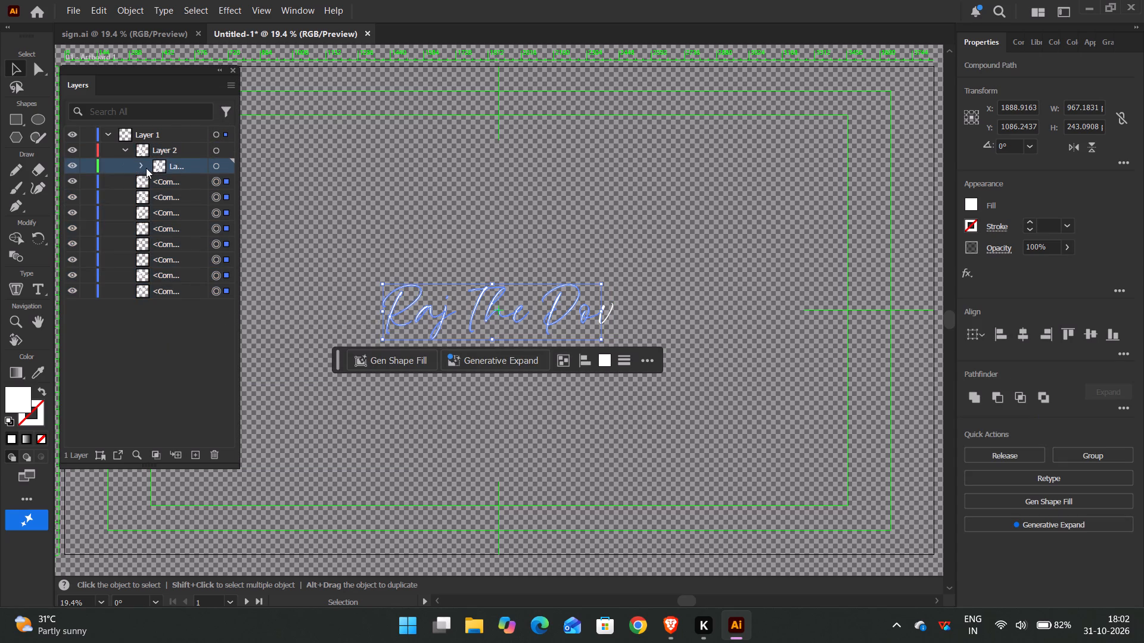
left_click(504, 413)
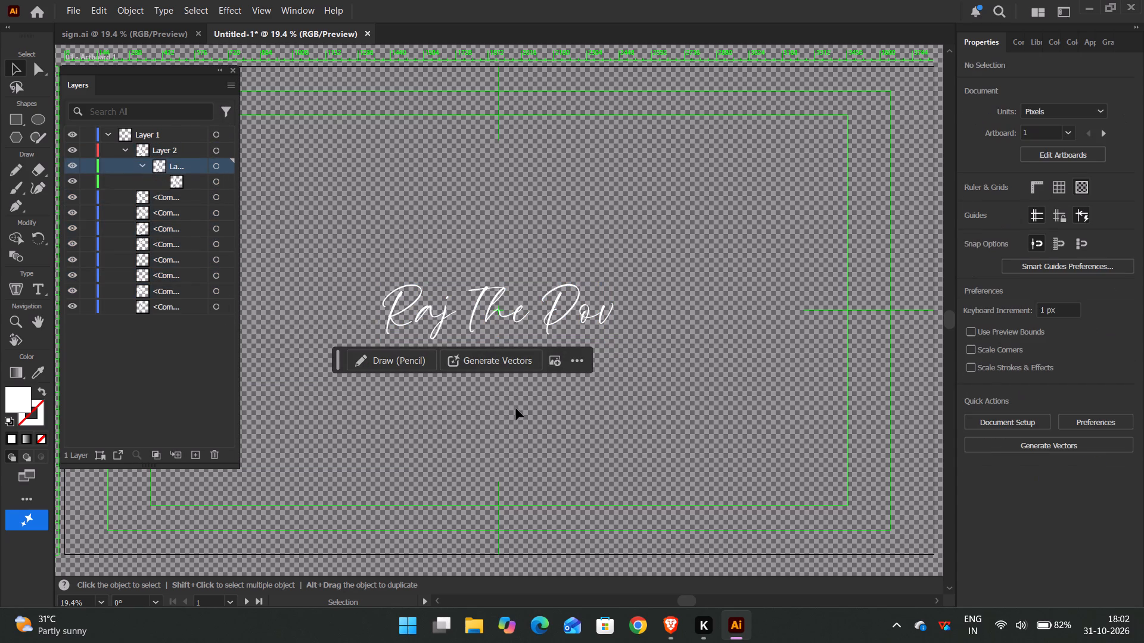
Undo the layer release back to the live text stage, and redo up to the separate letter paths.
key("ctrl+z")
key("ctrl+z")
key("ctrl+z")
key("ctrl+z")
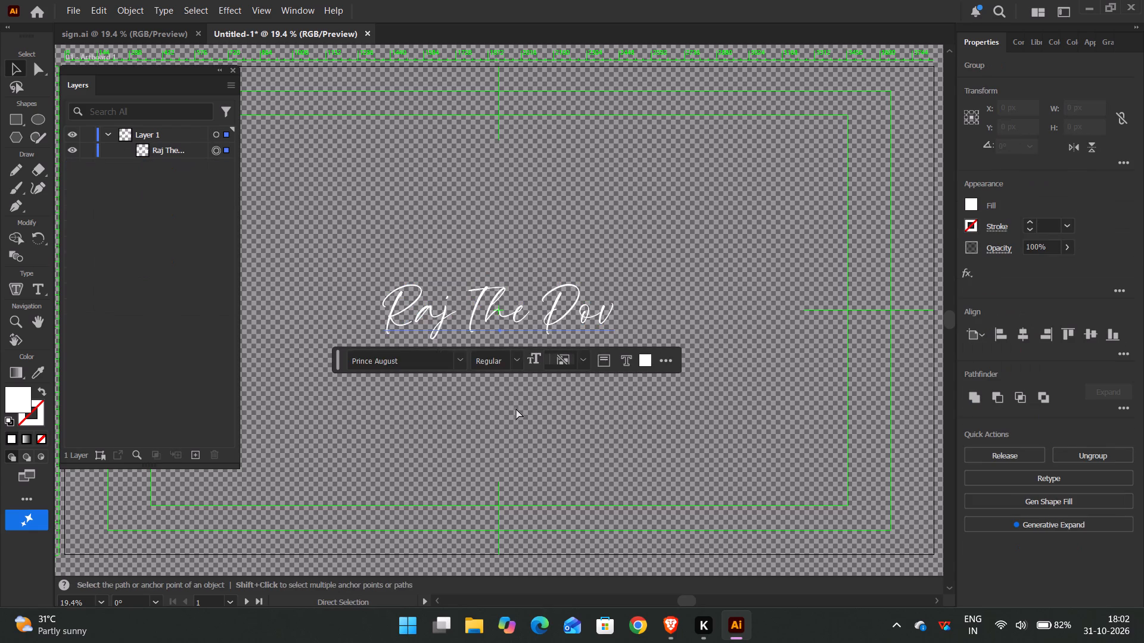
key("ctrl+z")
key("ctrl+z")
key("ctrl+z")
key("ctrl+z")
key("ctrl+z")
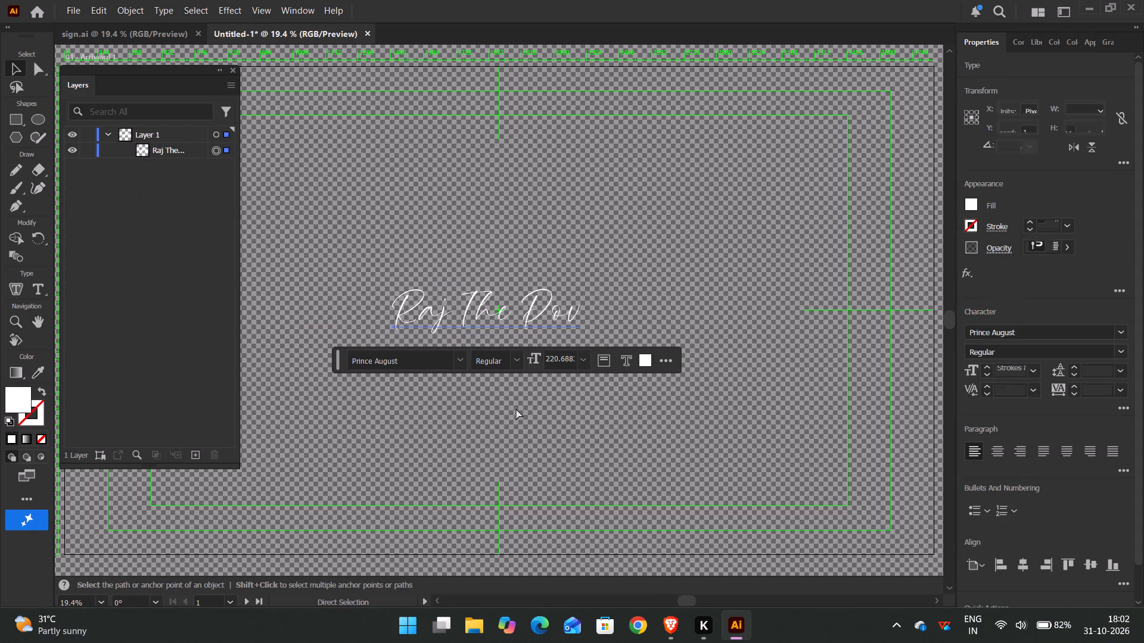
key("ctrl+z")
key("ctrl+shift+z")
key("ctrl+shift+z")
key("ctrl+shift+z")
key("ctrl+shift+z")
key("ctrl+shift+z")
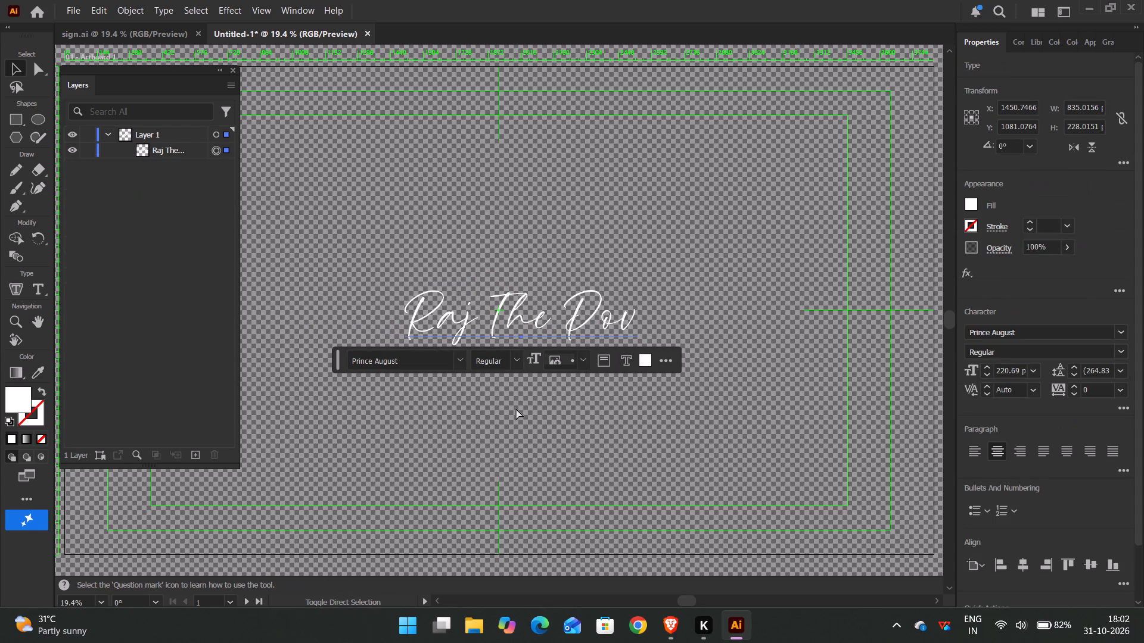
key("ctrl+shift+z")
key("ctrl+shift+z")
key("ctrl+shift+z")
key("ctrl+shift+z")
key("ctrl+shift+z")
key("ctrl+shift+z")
Step the edit history back to before the ungrouping, leaving the enlarged "Raj The Pov" lettering as one outlined group.
key("ctrl+z")
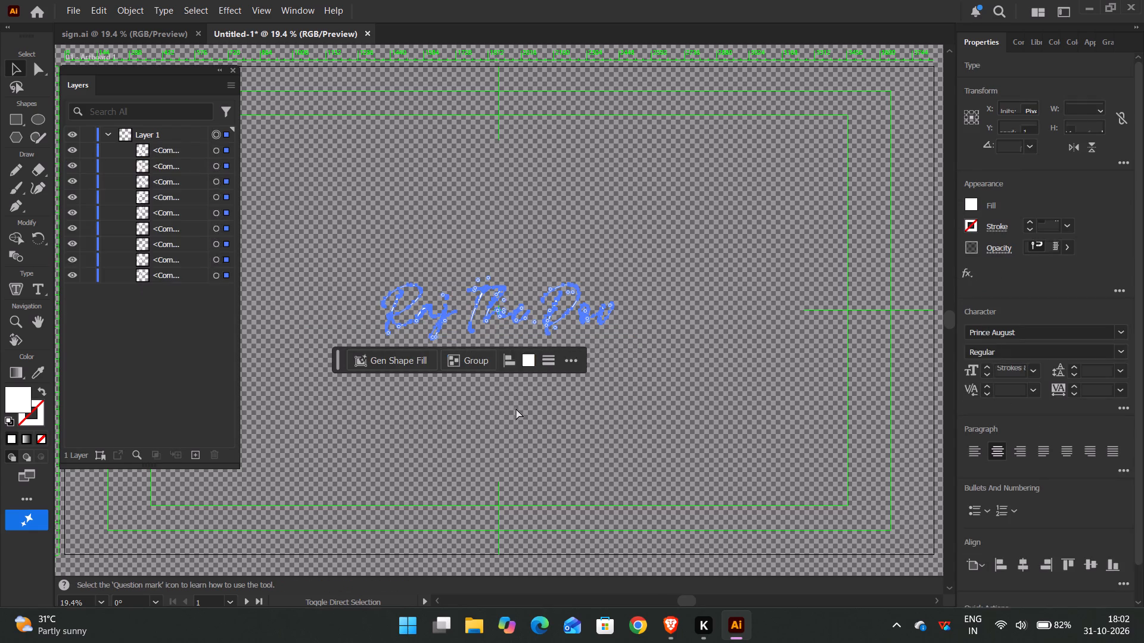
key("ctrl+z")
key("ctrl+z")
key("ctrl+z")
key("ctrl+z")
key("ctrl+z")
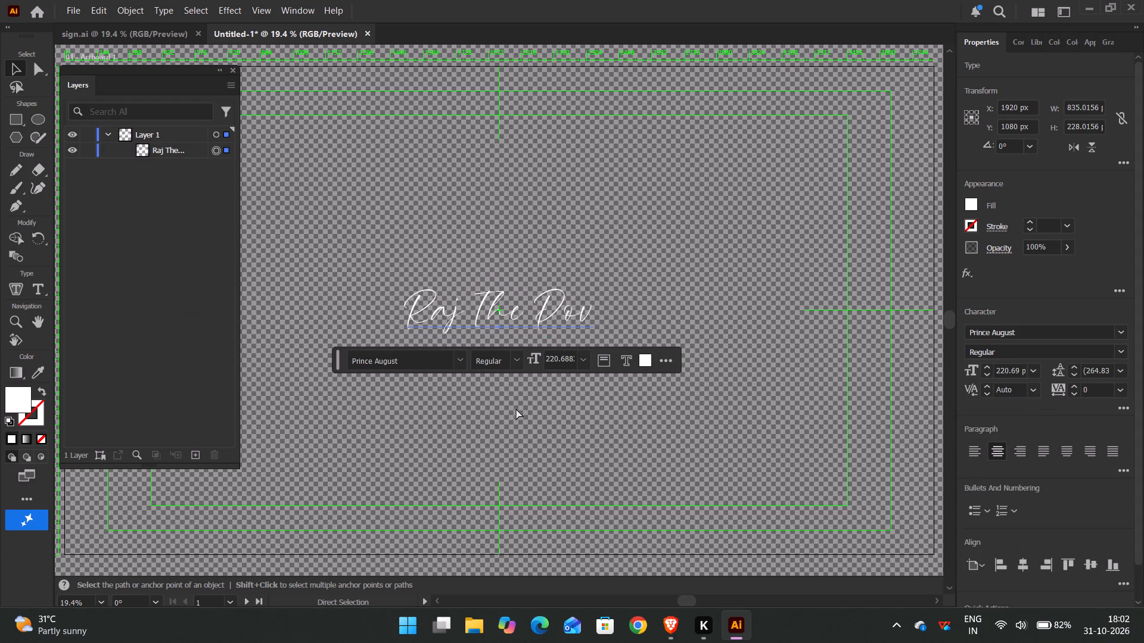
key("ctrl+shift+z")
key("ctrl+shift+z")
key("ctrl+shift+z")
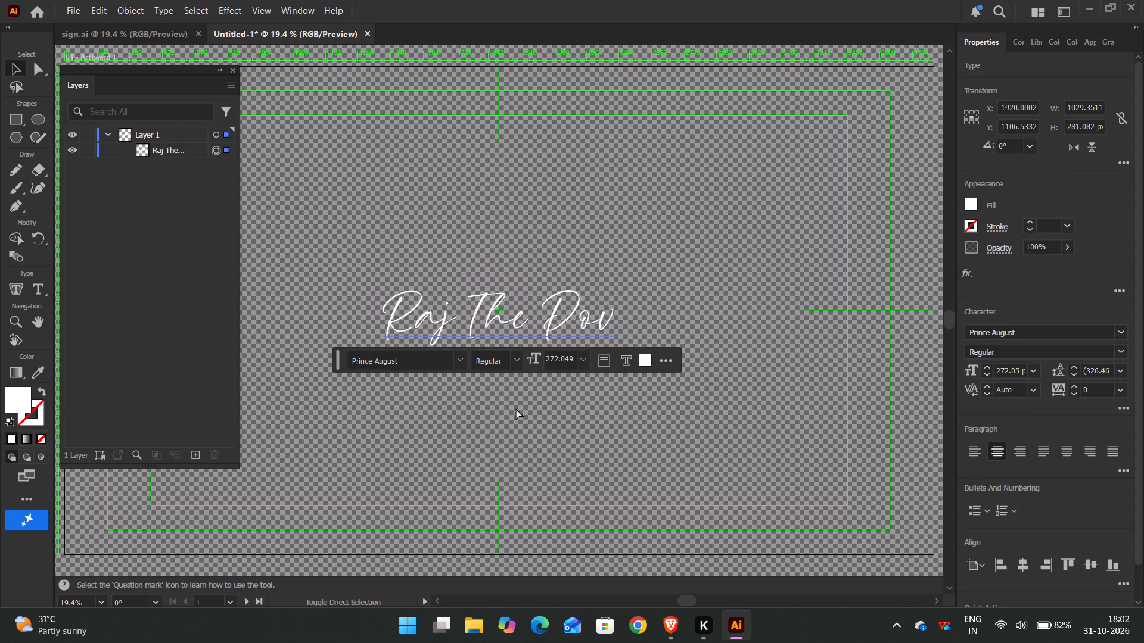
key("ctrl+shift+z")
key("ctrl+shift+z")
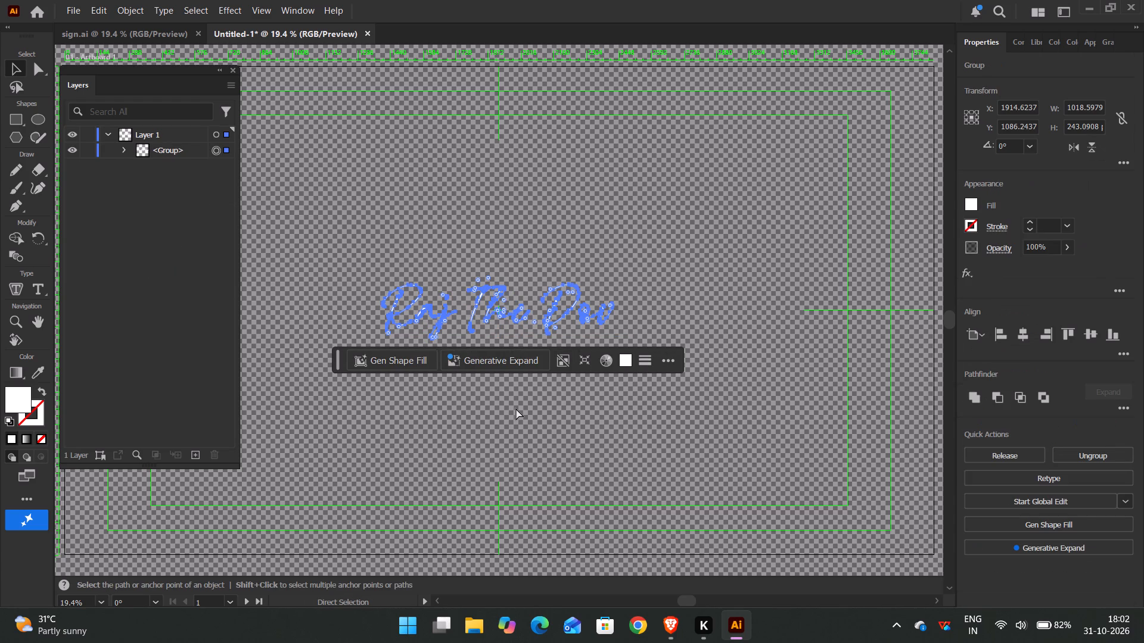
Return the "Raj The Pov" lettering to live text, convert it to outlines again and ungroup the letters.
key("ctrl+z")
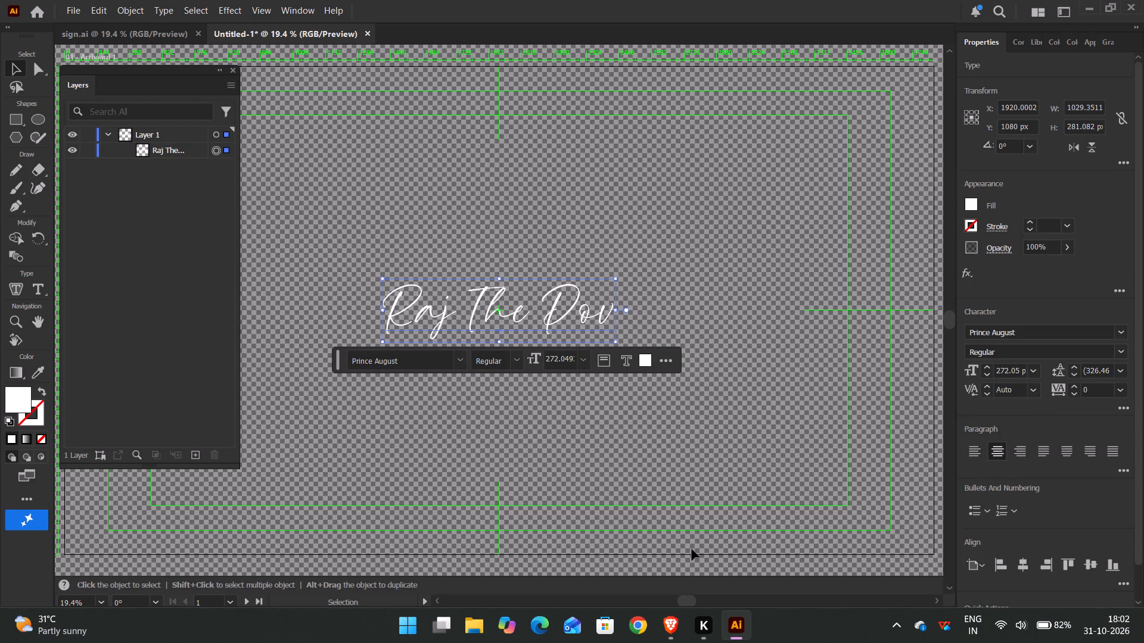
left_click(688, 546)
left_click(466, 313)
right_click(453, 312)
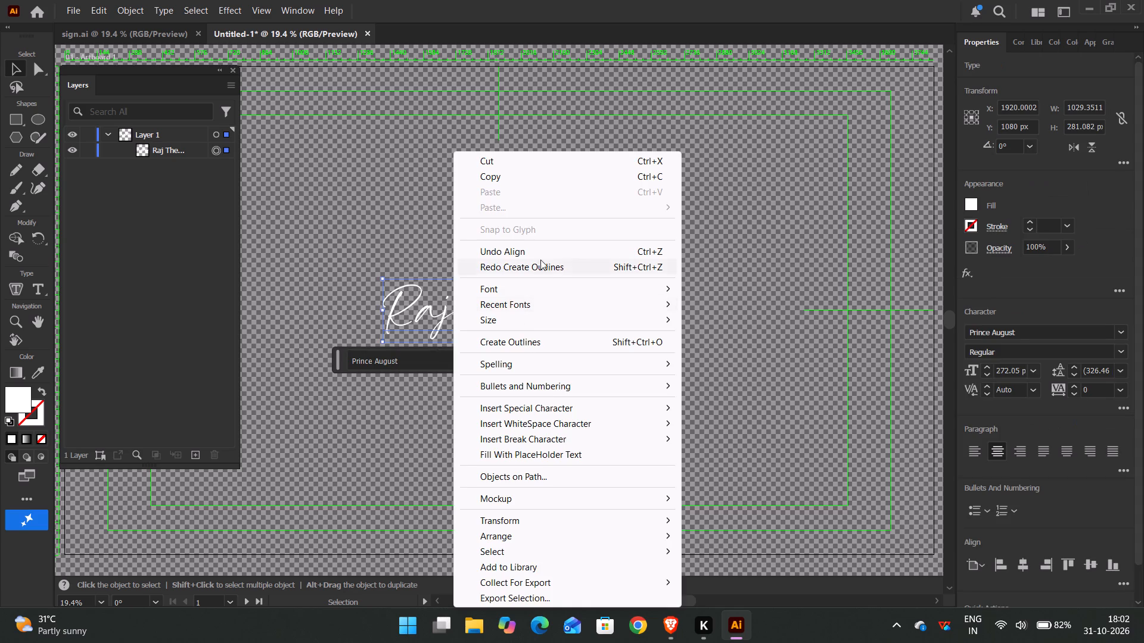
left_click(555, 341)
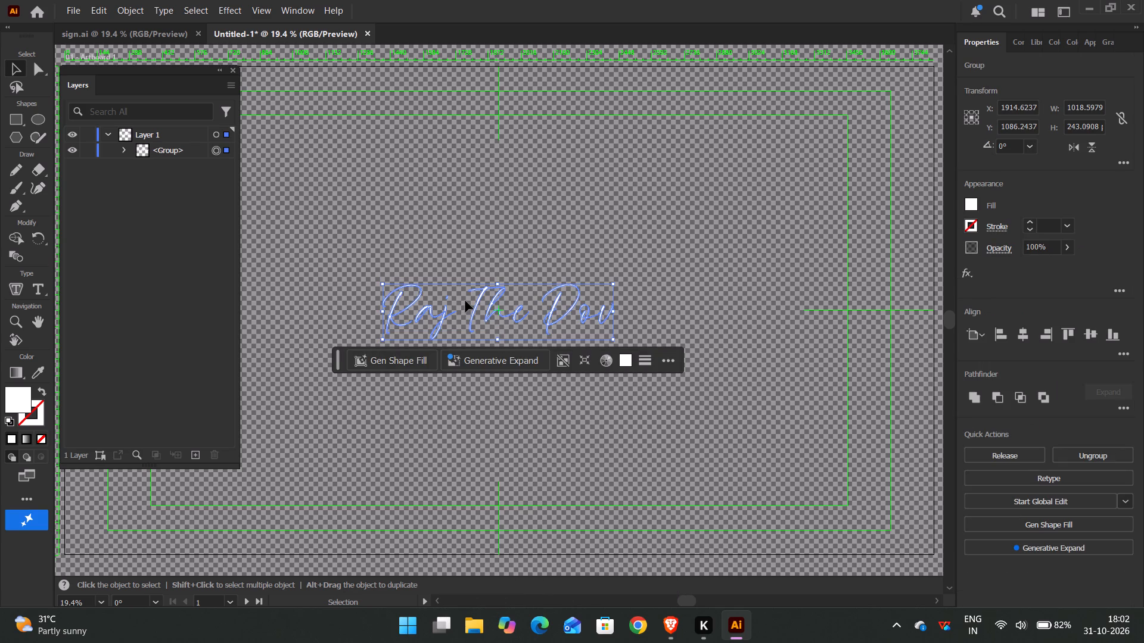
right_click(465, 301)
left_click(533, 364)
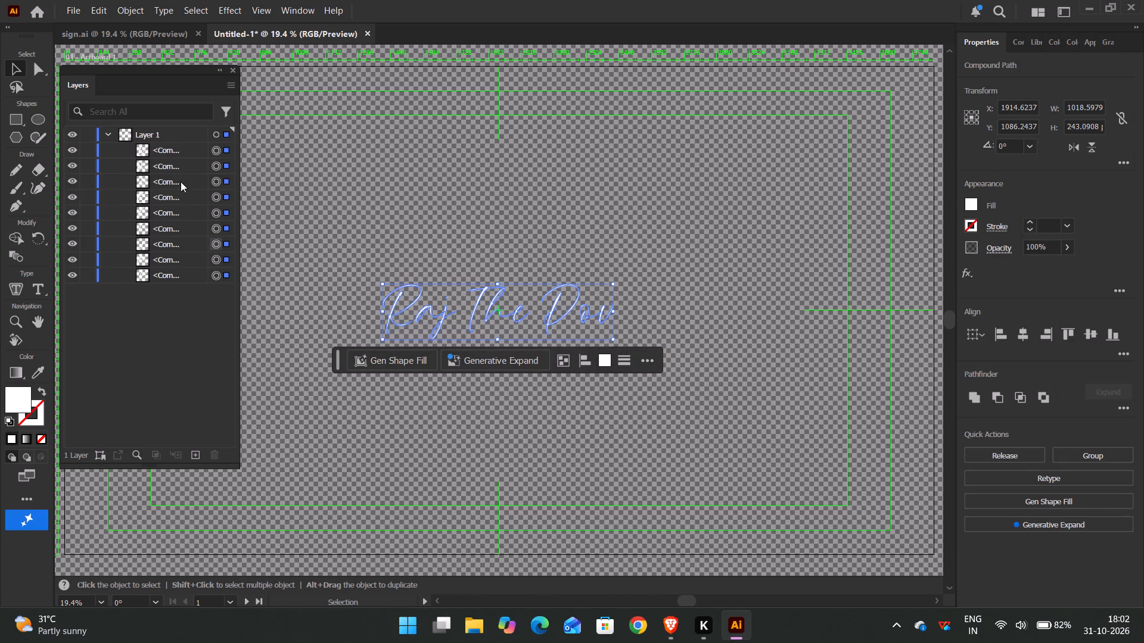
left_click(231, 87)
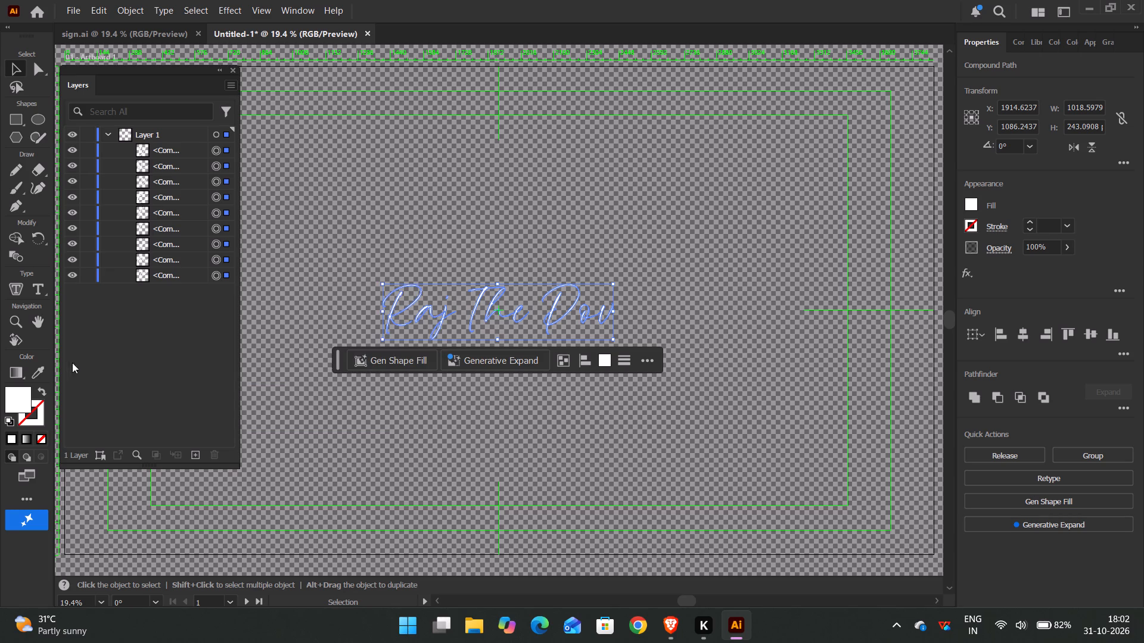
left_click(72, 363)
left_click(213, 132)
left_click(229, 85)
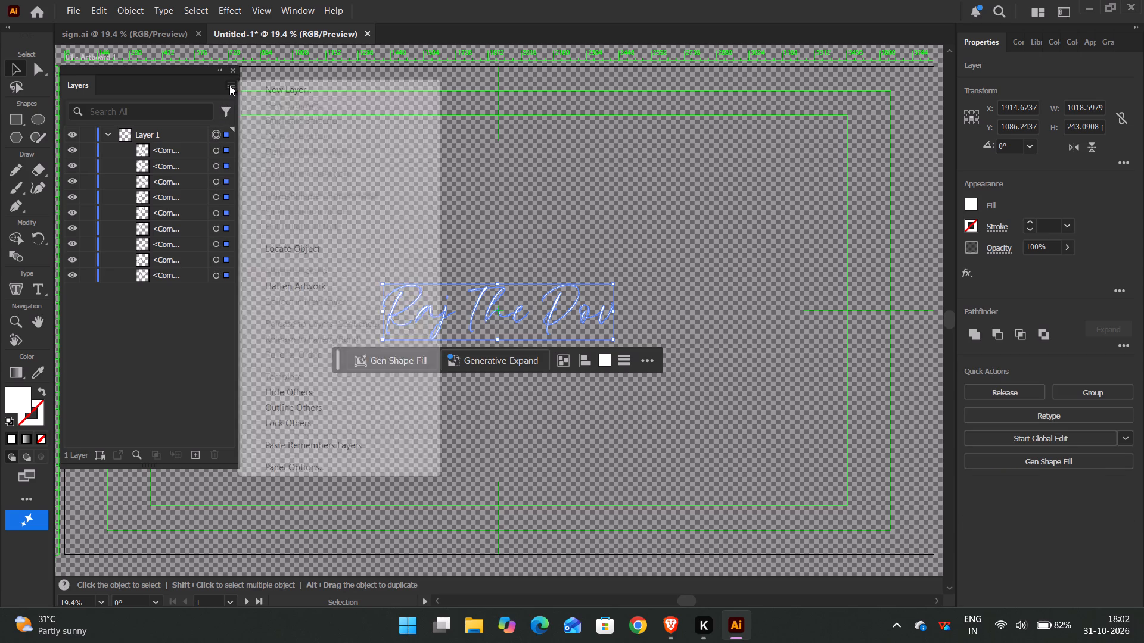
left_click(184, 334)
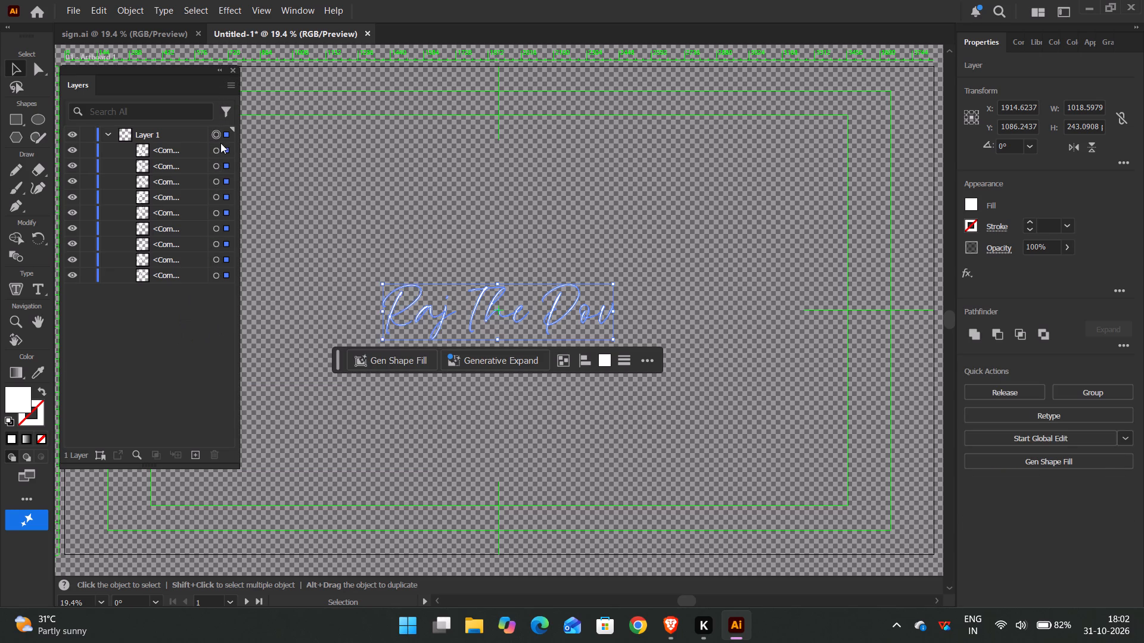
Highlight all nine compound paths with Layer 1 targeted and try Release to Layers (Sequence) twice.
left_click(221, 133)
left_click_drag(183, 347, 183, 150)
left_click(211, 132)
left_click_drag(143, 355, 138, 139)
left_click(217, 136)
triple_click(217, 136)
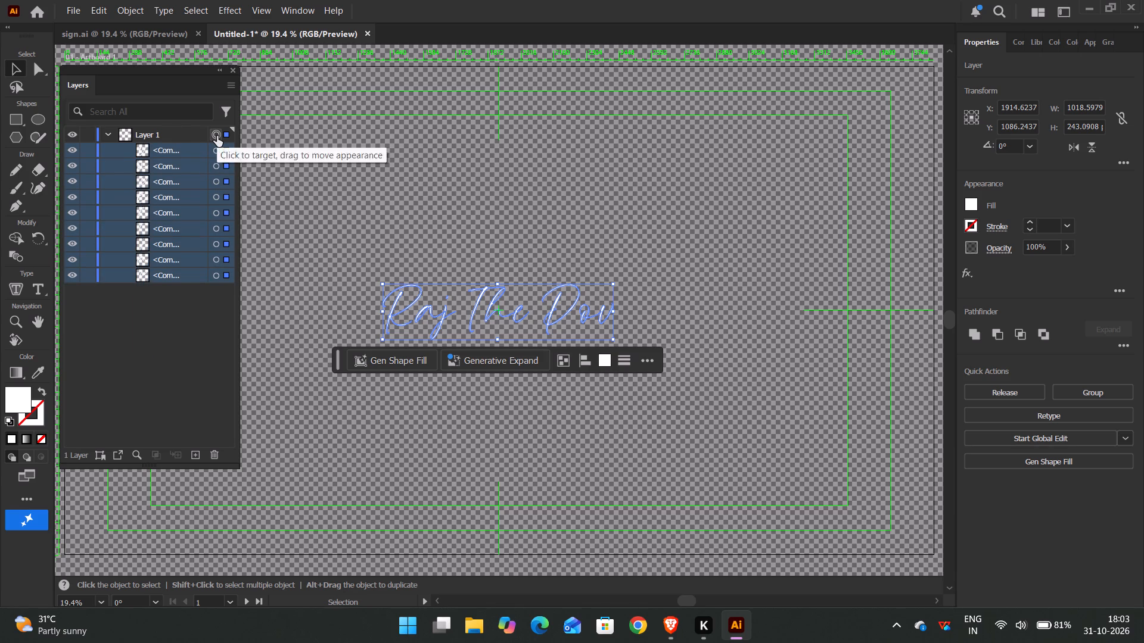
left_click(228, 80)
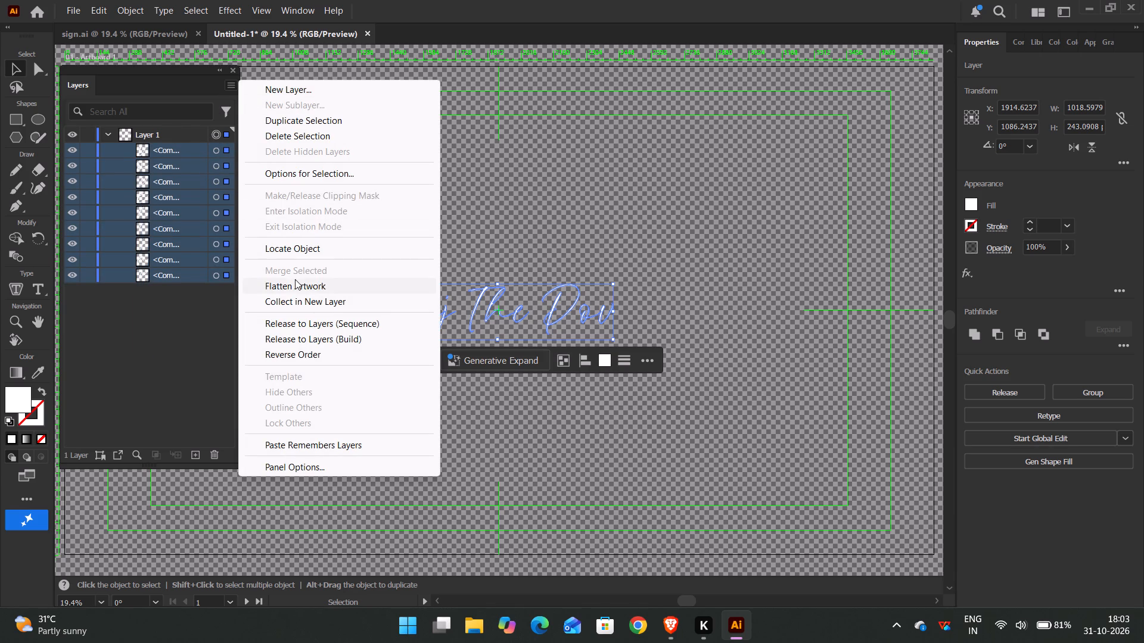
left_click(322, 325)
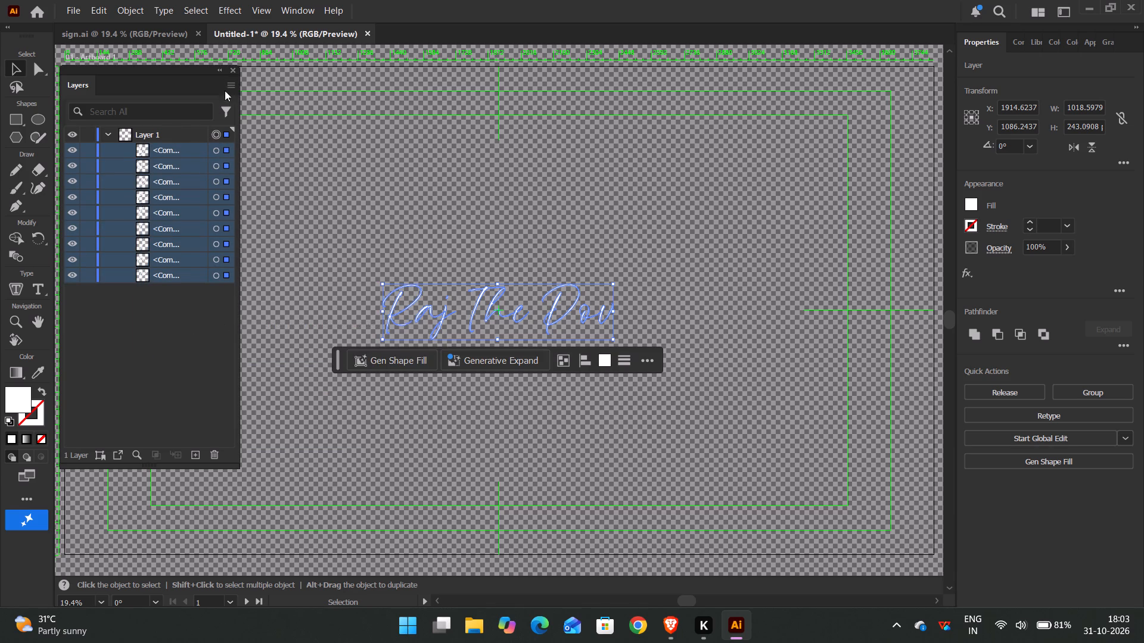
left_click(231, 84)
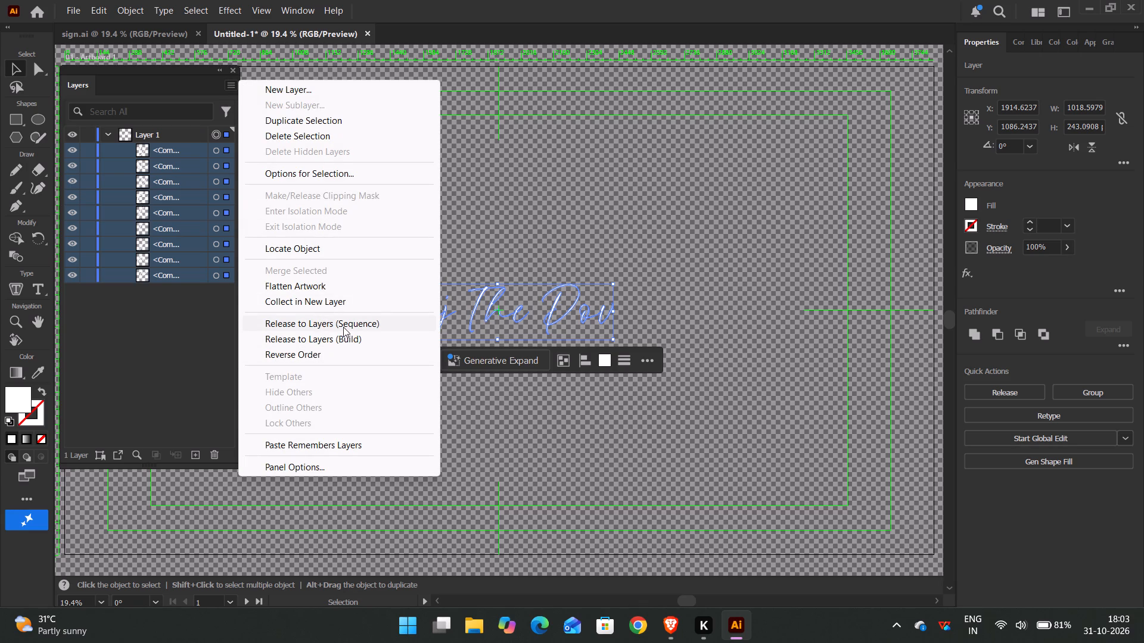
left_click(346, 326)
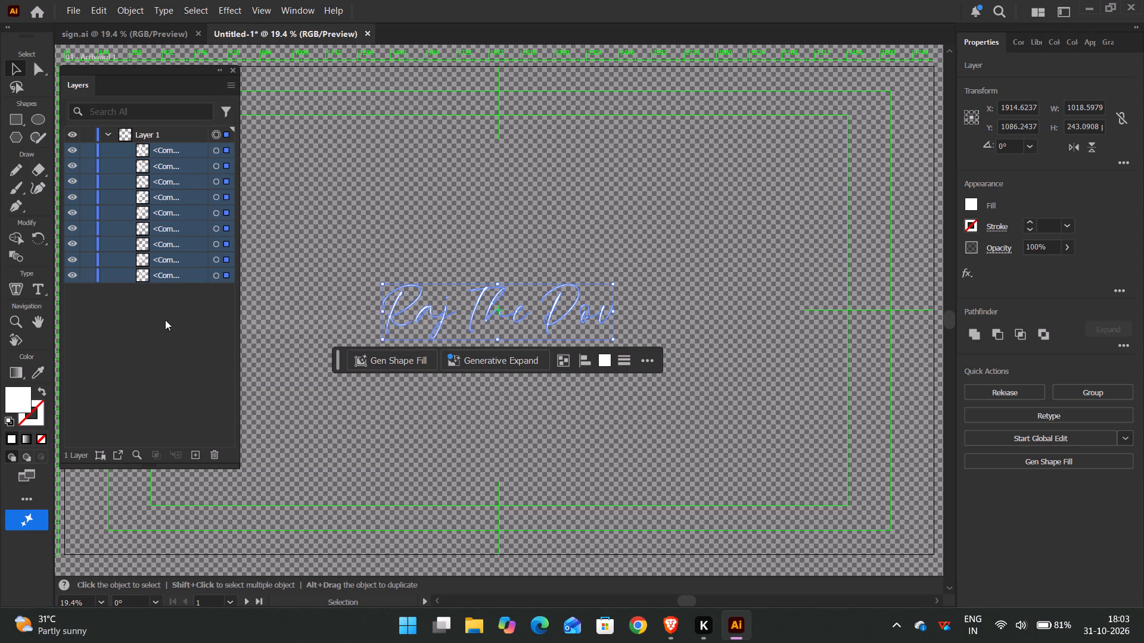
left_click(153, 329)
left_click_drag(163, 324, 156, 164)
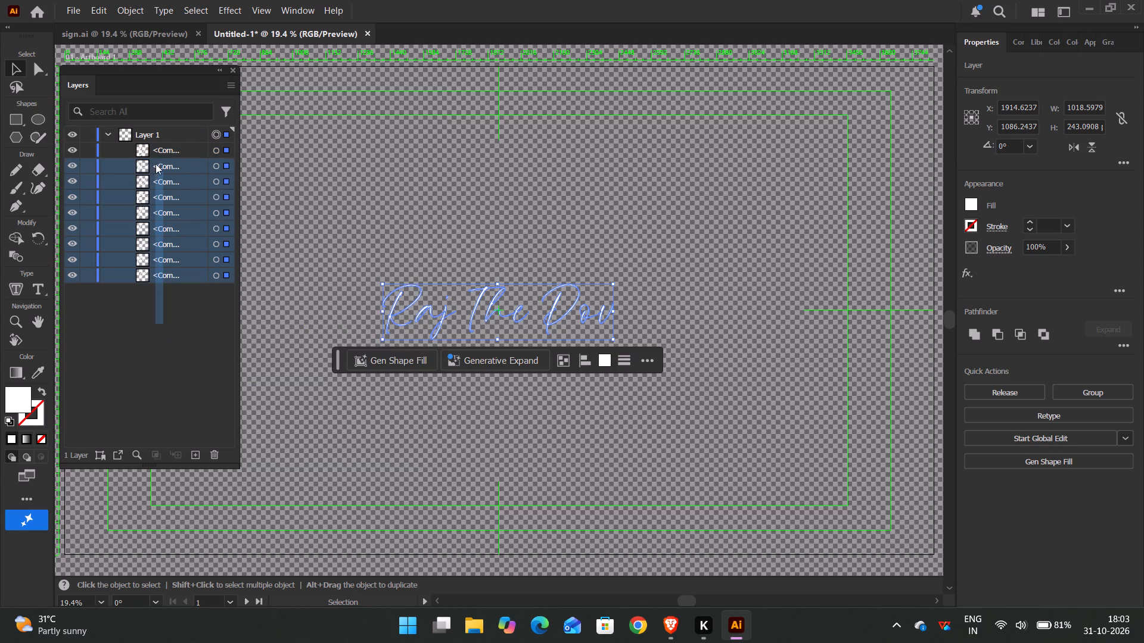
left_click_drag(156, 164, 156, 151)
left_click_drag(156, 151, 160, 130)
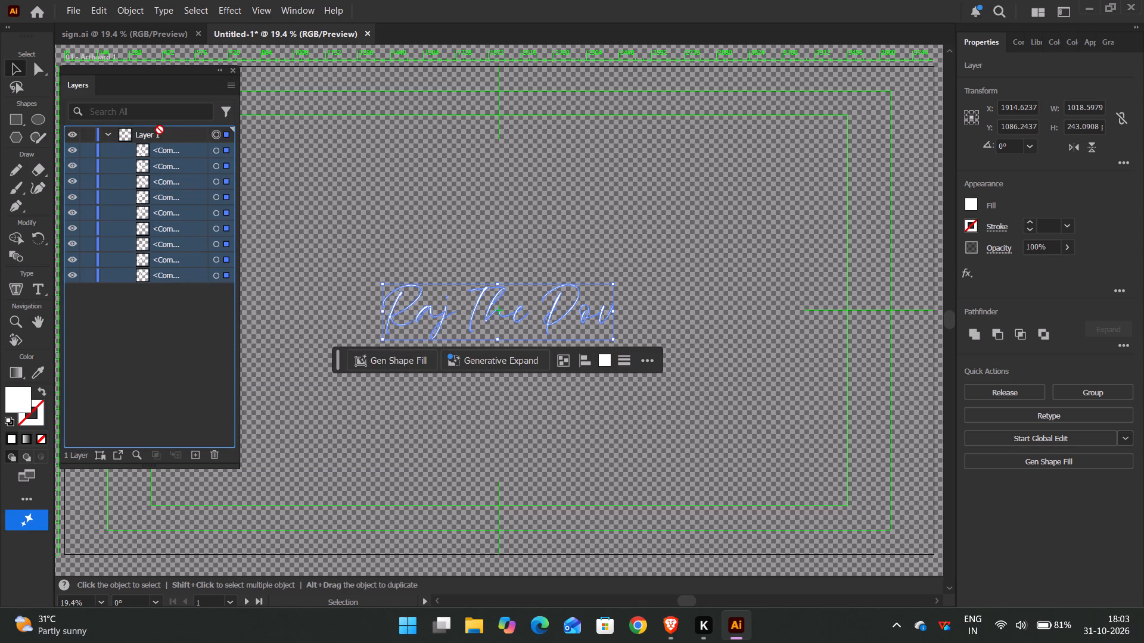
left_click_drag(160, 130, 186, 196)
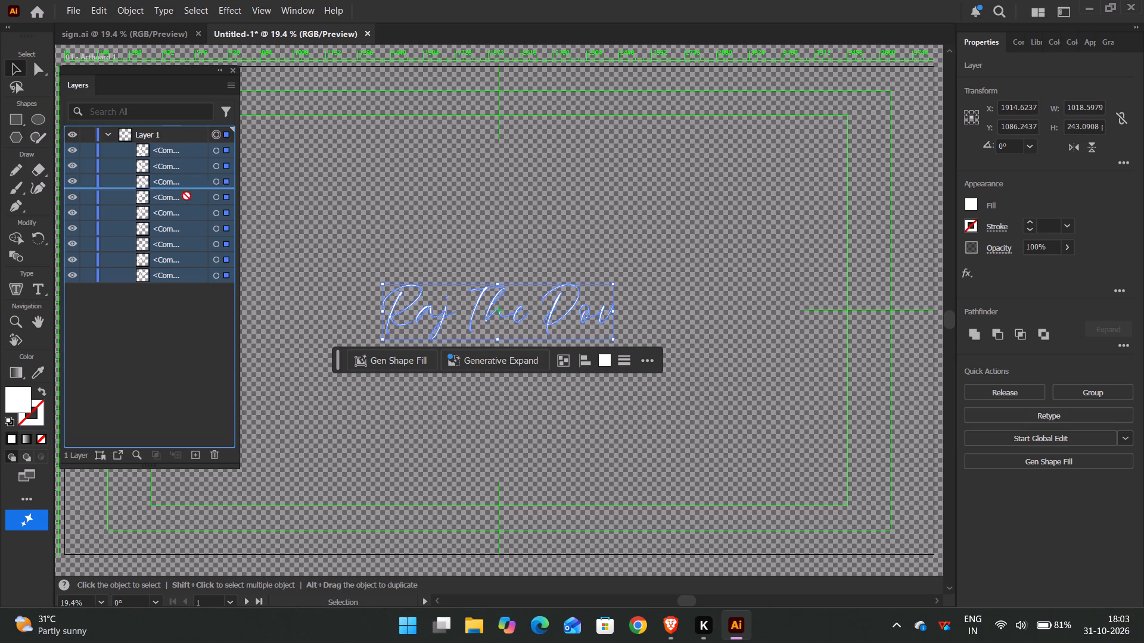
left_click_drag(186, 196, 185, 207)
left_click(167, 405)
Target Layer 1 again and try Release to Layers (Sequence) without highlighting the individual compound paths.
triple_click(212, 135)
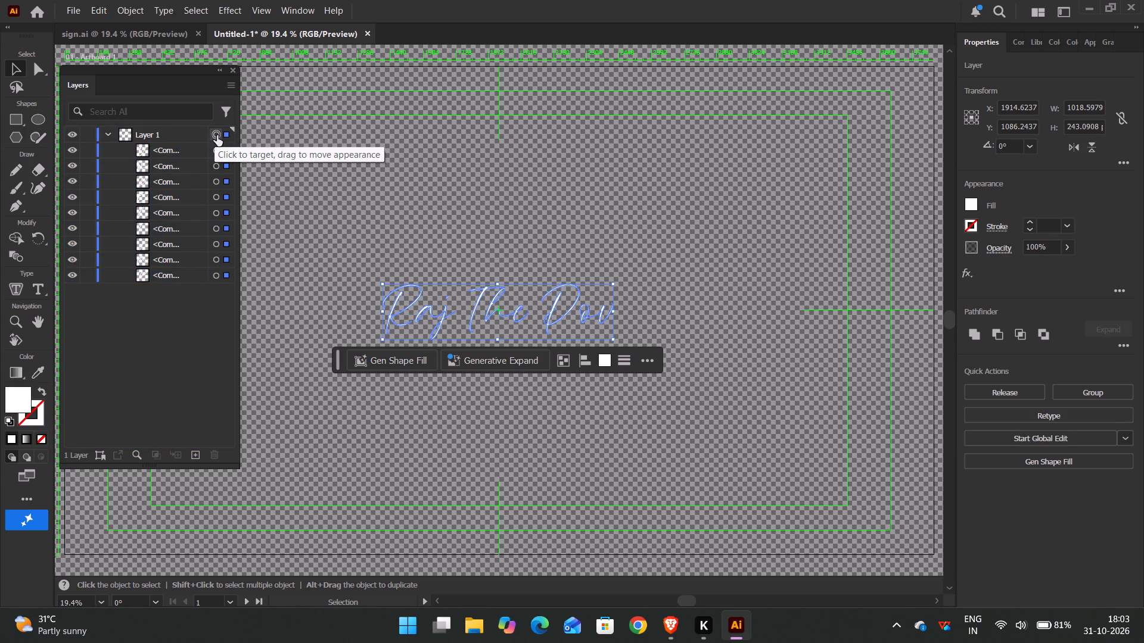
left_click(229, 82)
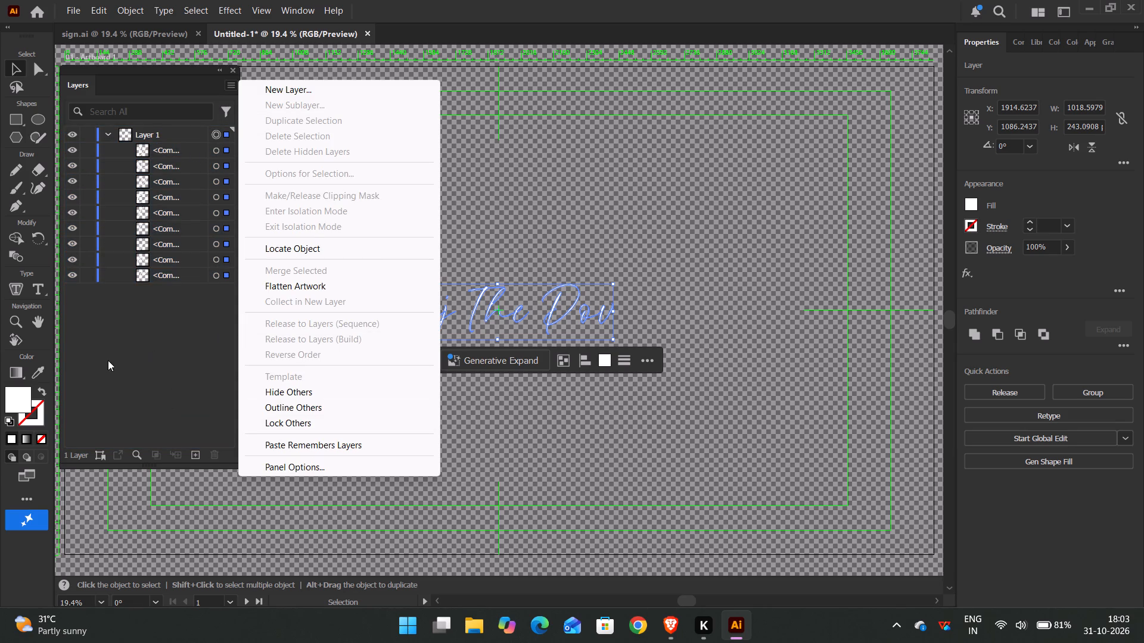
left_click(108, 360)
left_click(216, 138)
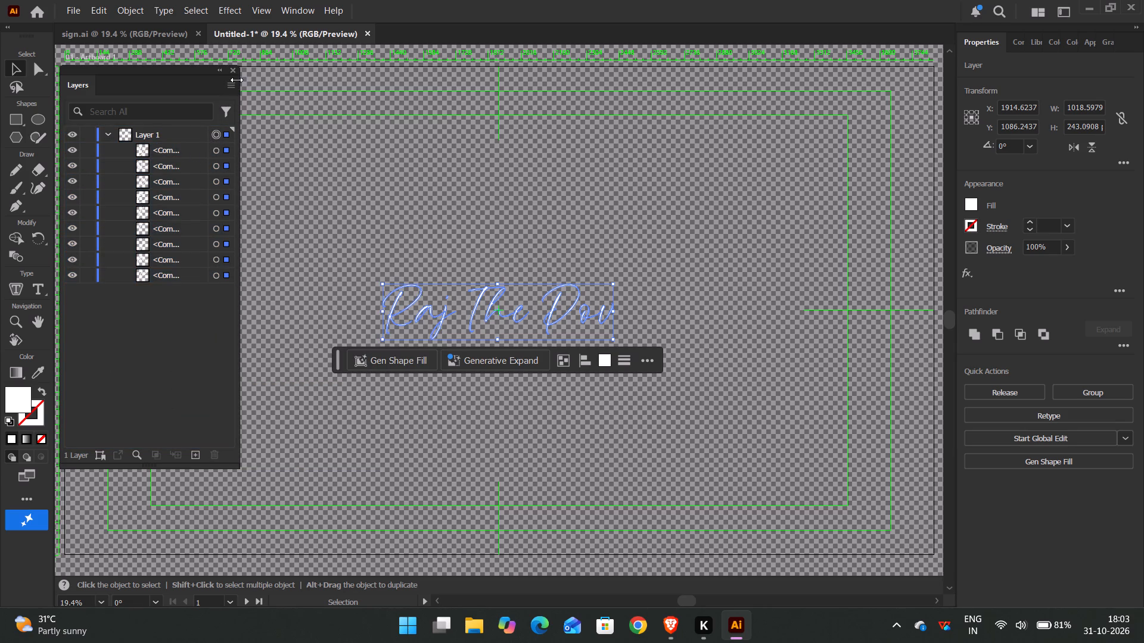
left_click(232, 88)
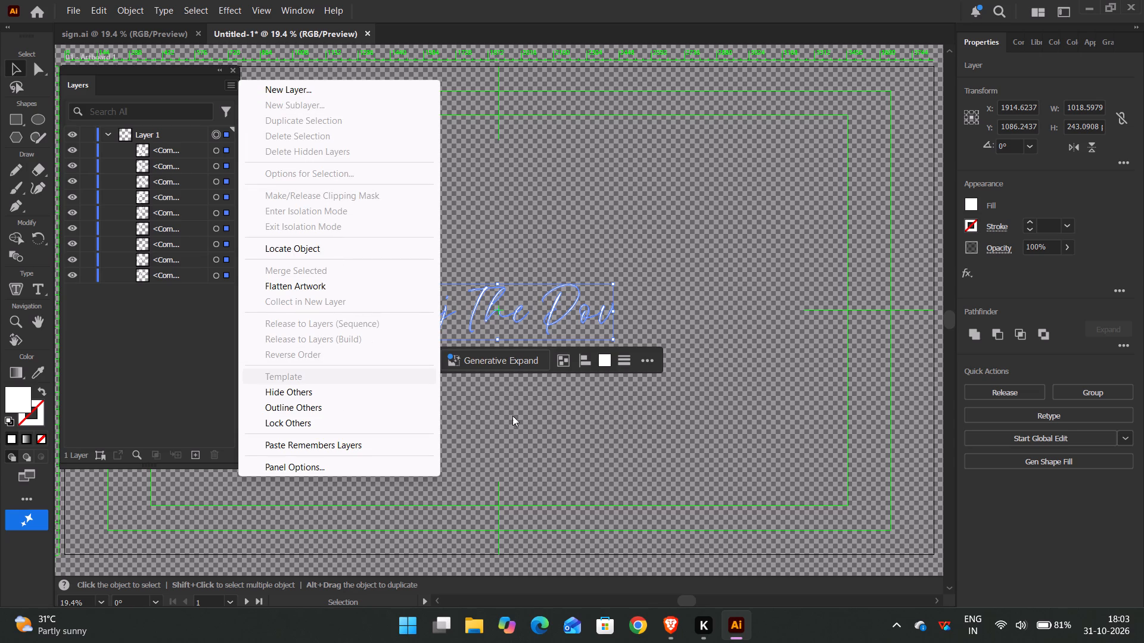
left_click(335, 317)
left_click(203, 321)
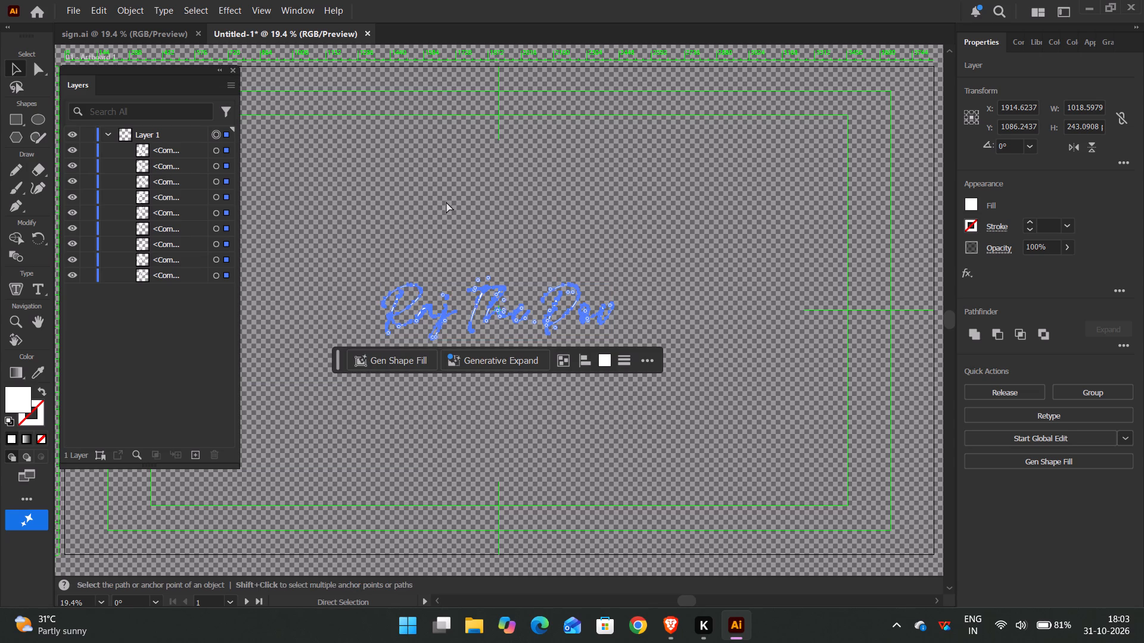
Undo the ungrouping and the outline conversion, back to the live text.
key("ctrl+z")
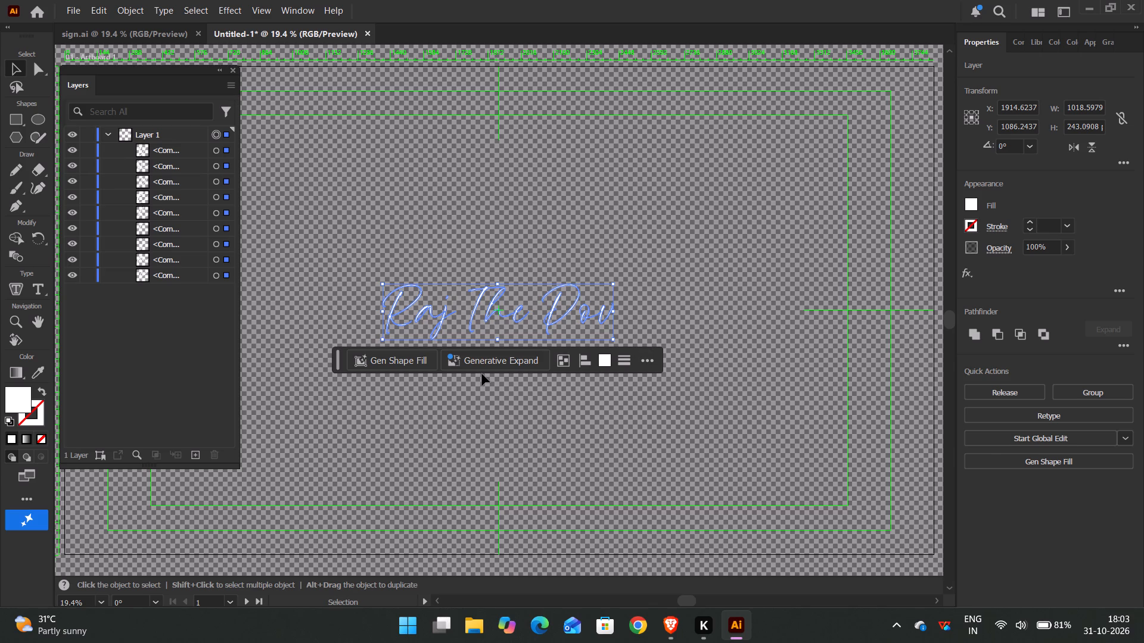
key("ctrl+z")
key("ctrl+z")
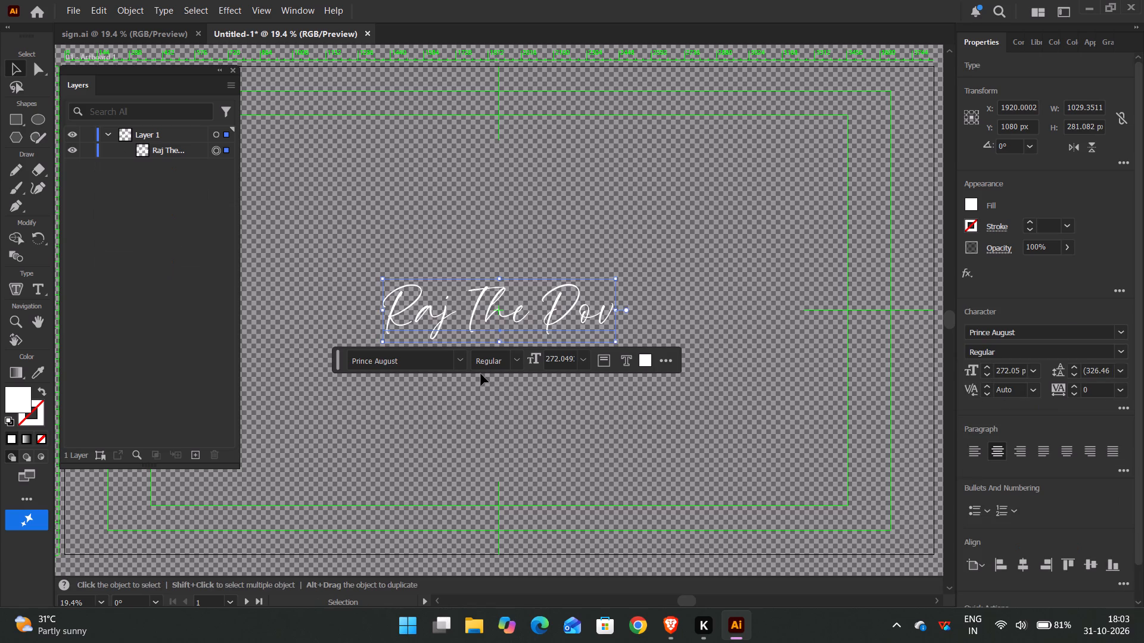
Convert the live "Raj The Pov" text to outlines and ungroup it into separate letter paths.
right_click(424, 291)
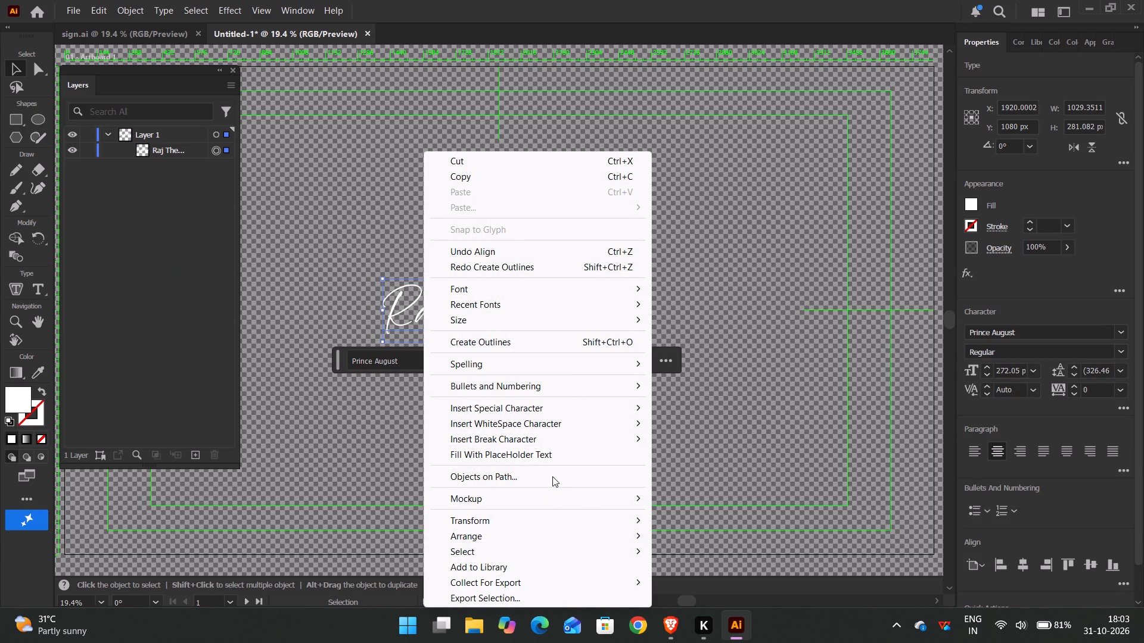
left_click(570, 344)
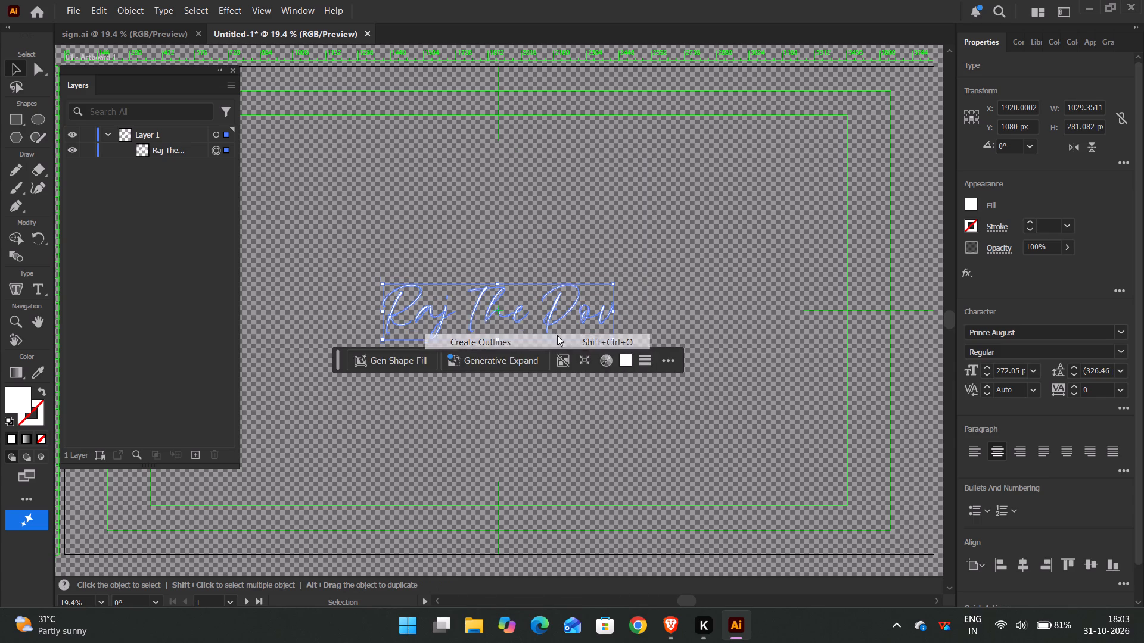
right_click(462, 307)
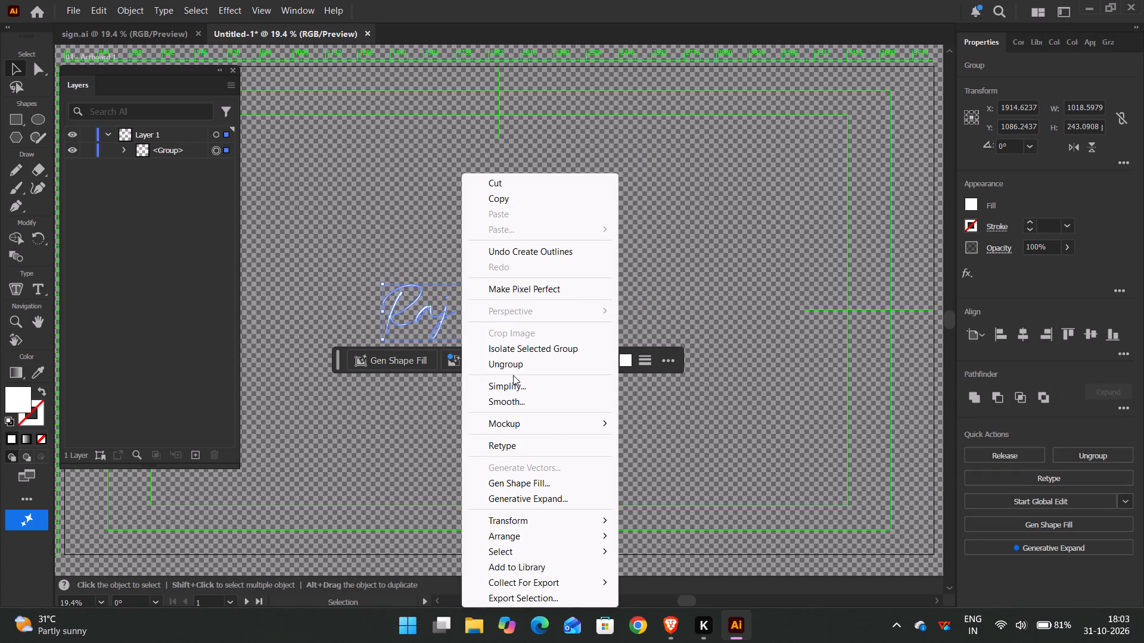
left_click(513, 368)
Highlight all nine compound paths, target Layer 1 and apply Release to Layers (Sequence).
left_click_drag(160, 330, 163, 139)
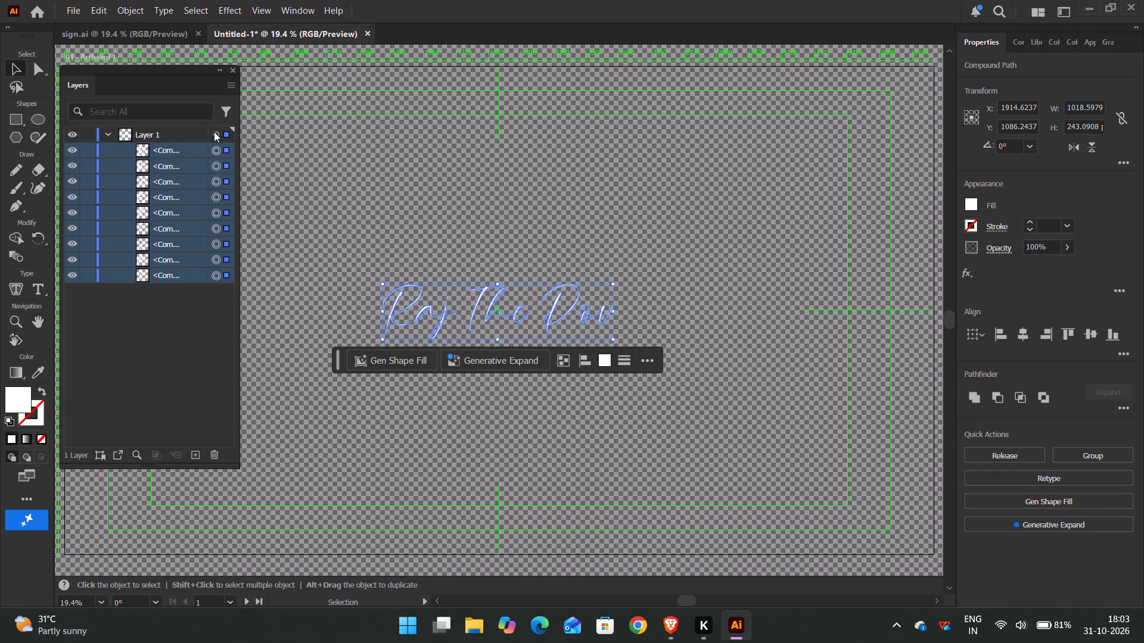
left_click(220, 136)
left_click(226, 85)
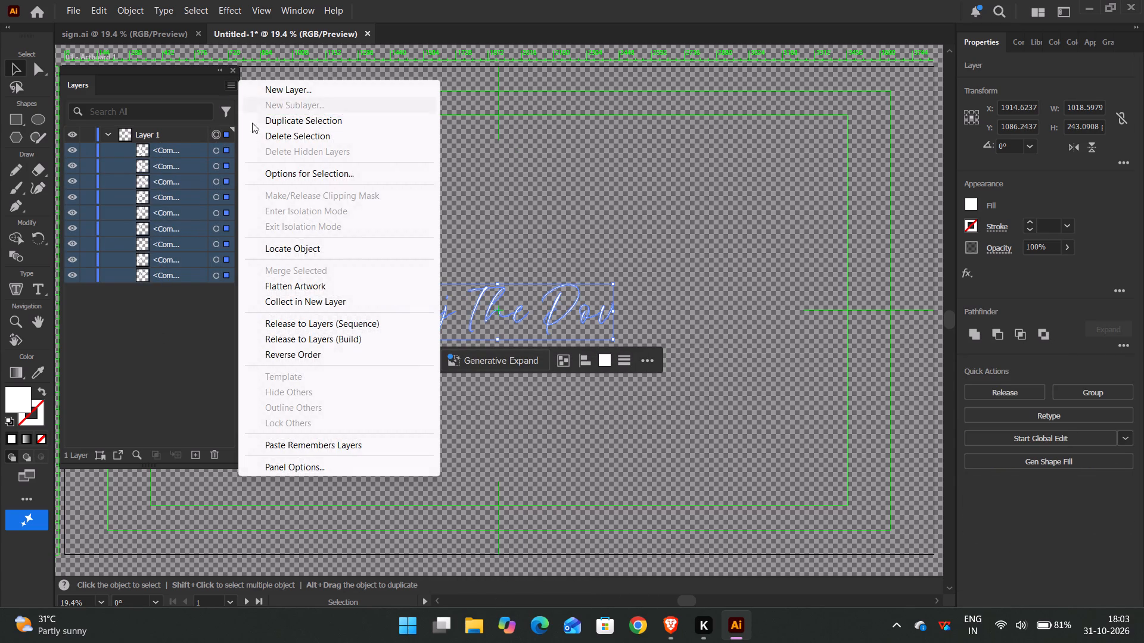
left_click(340, 330)
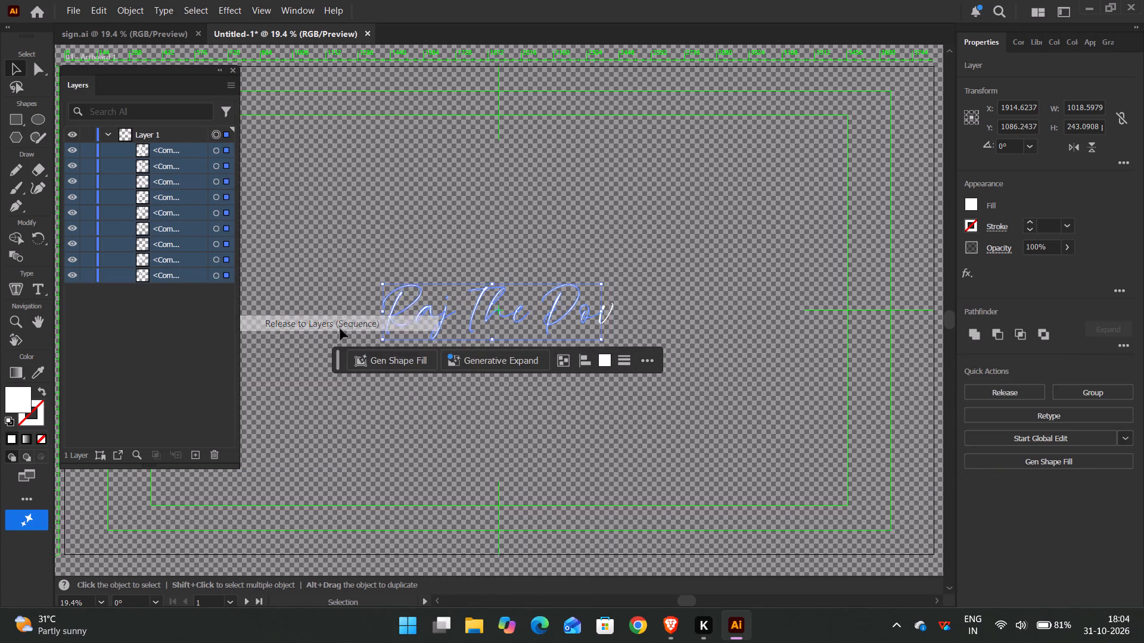
left_click(157, 351)
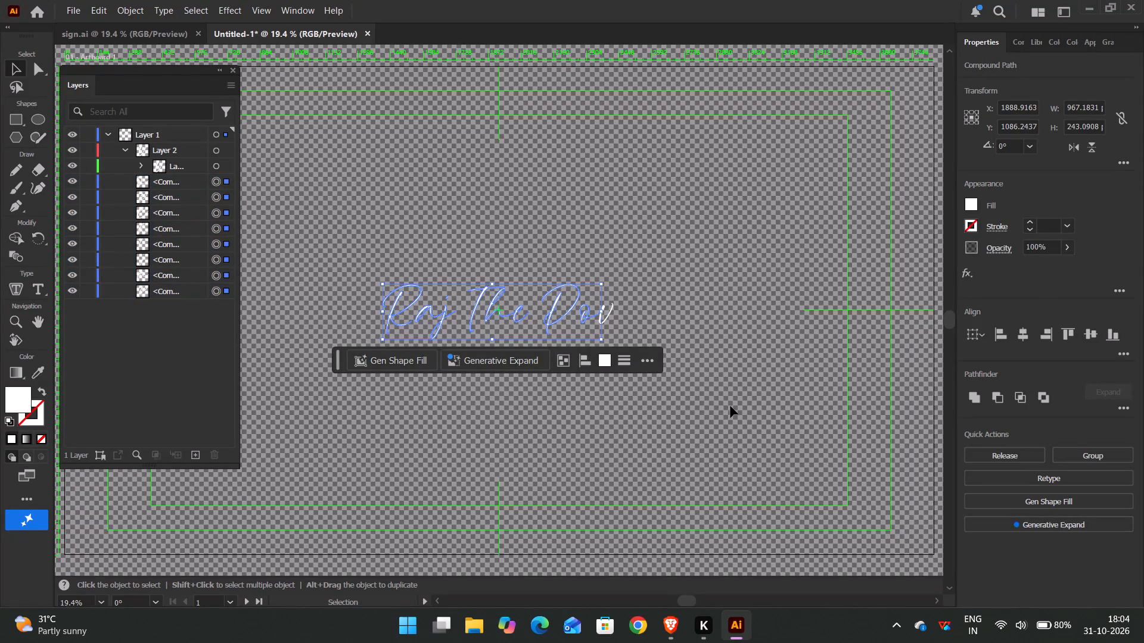
Select all of the lettering on the artboard.
left_click(730, 406)
left_click_drag(729, 425, 291, 158)
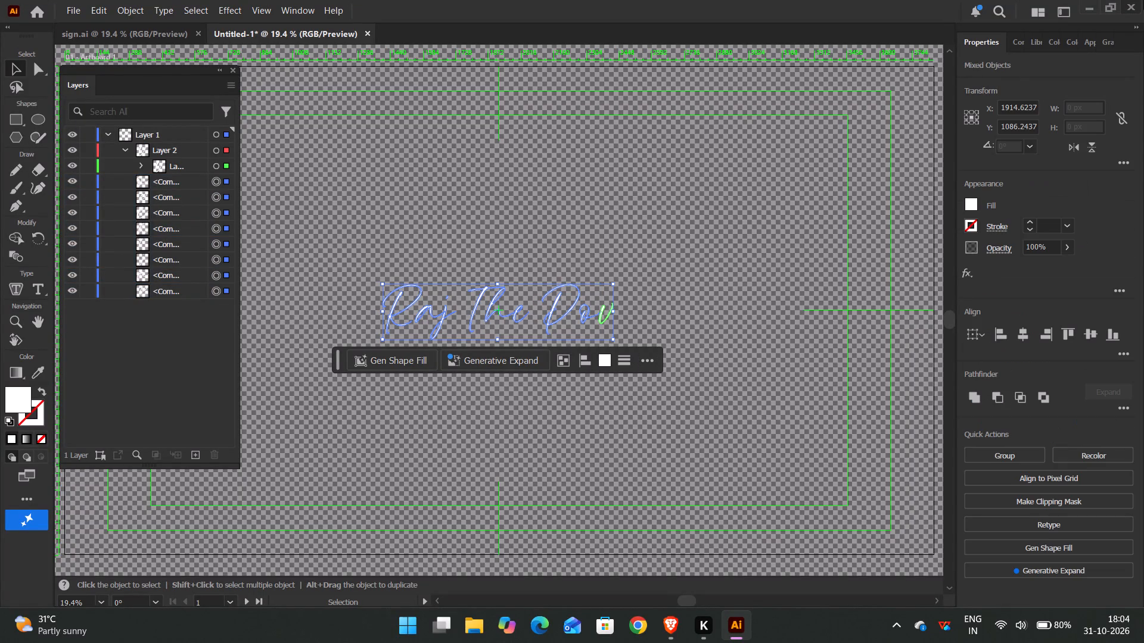
Close the program and answer its closing prompt.
left_click(1126, 2)
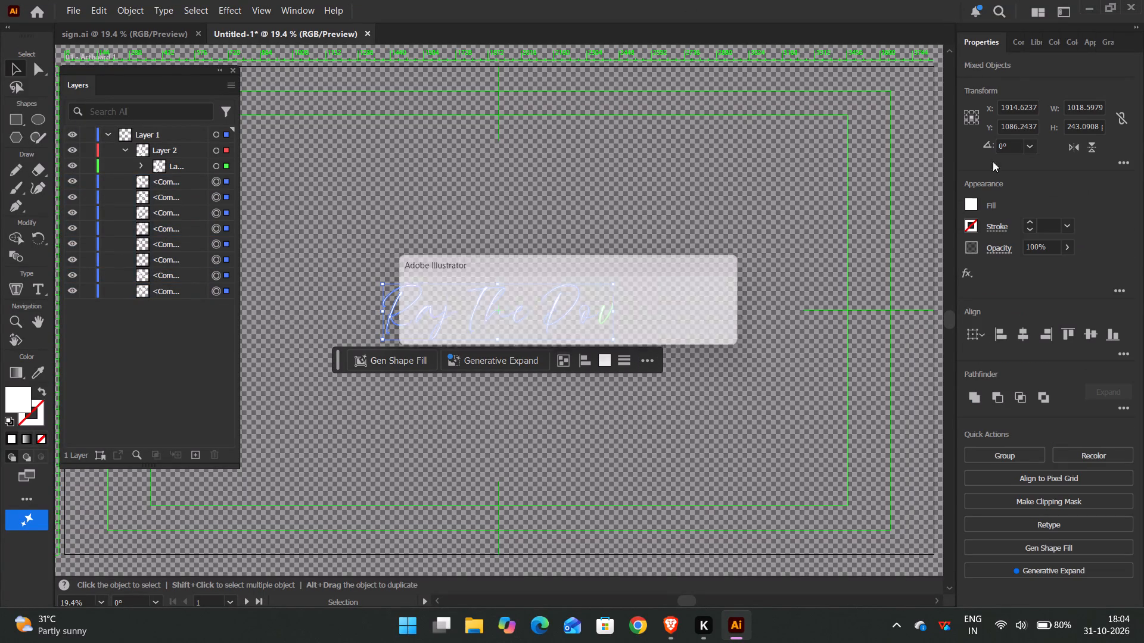
left_click(645, 332)
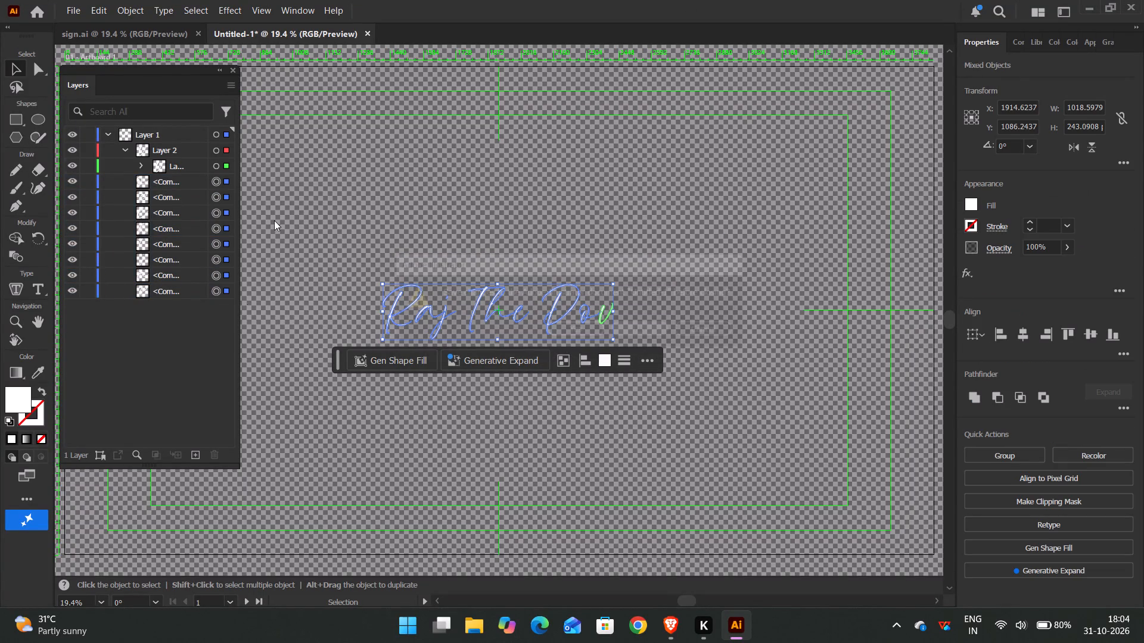
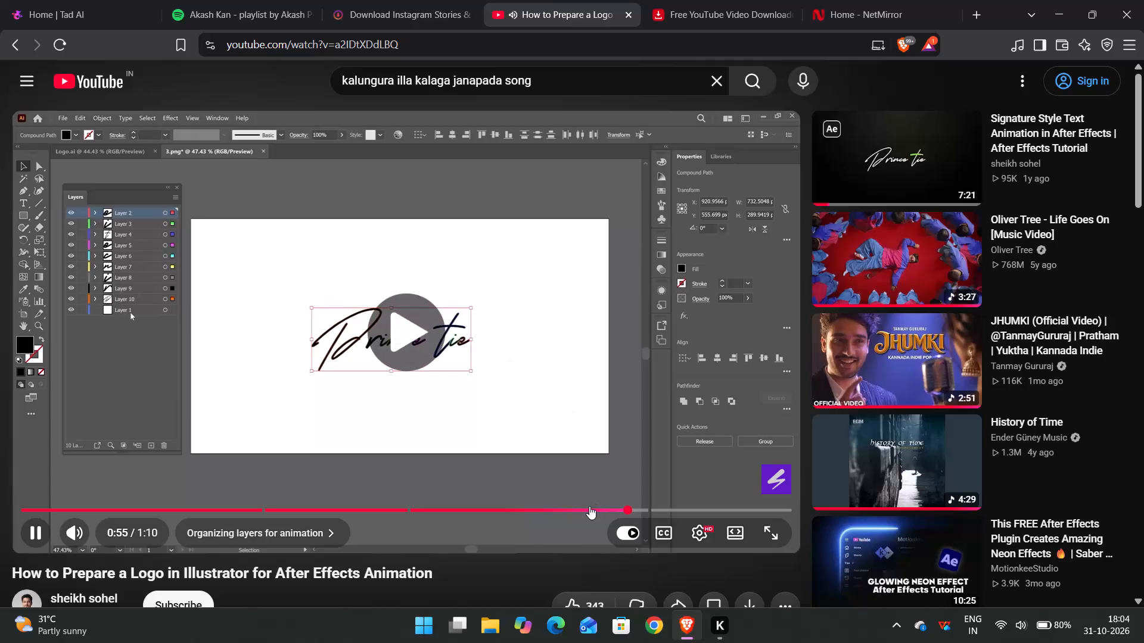
Review the tutorial video's sections on converting text to outlines and organizing layers, and pause at the Release to Layers (Sequence) command.
left_click(585, 505)
left_click(502, 508)
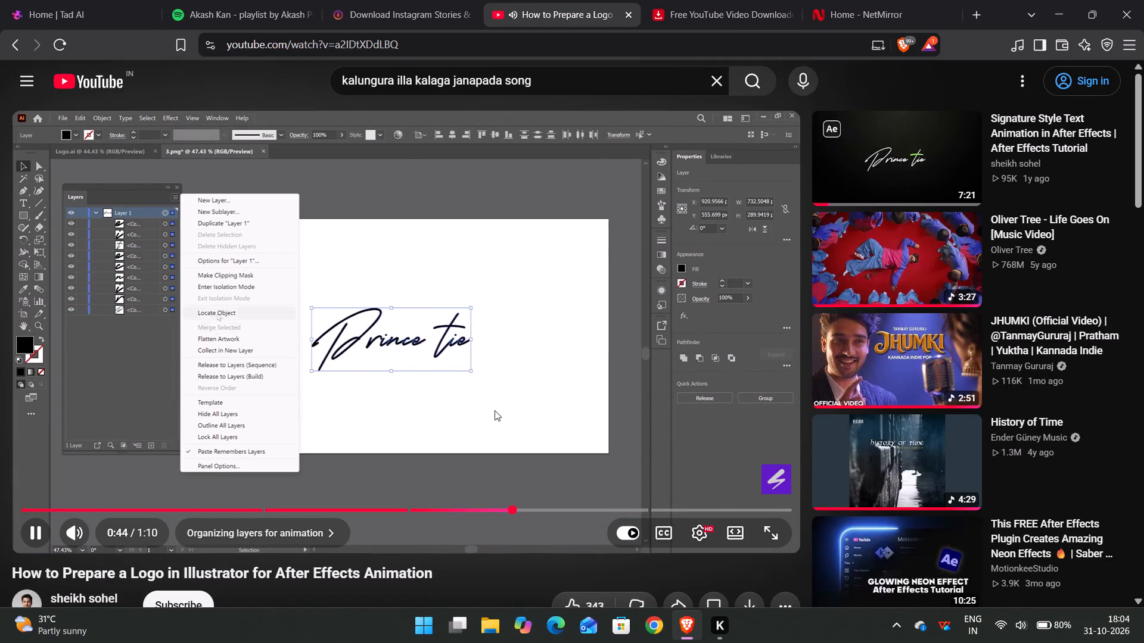
left_click(446, 514)
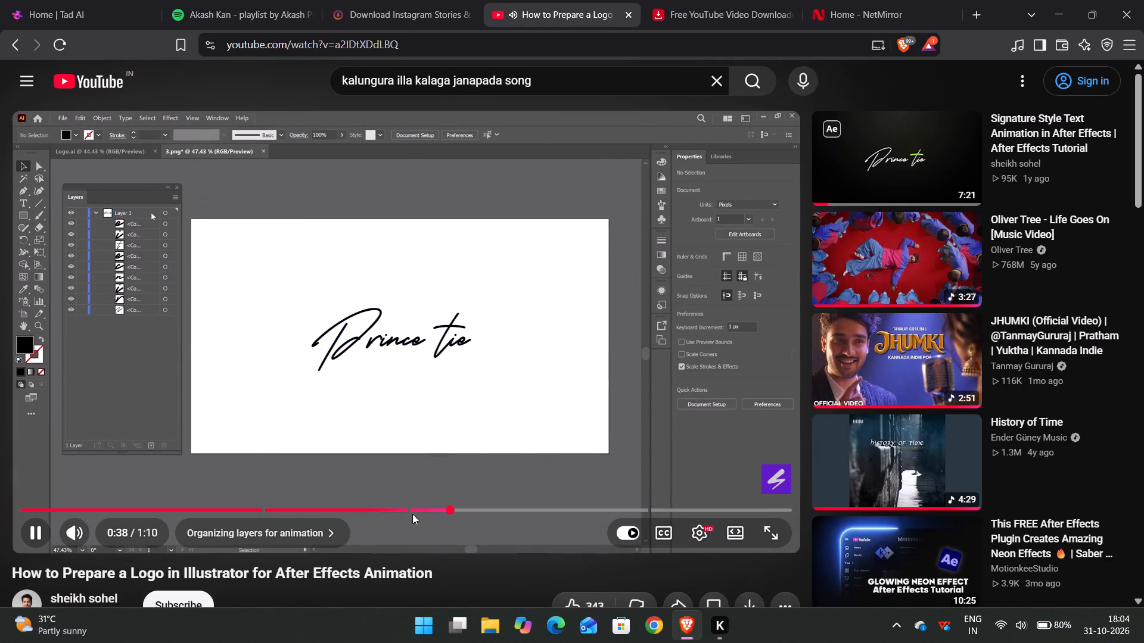
left_click(356, 504)
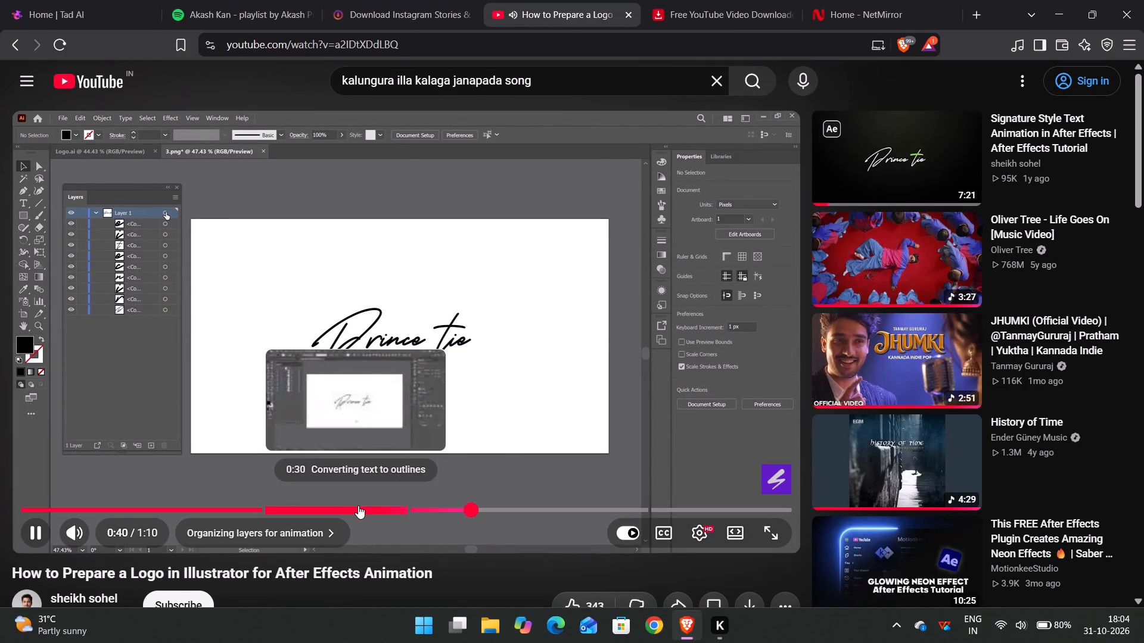
left_click(278, 505)
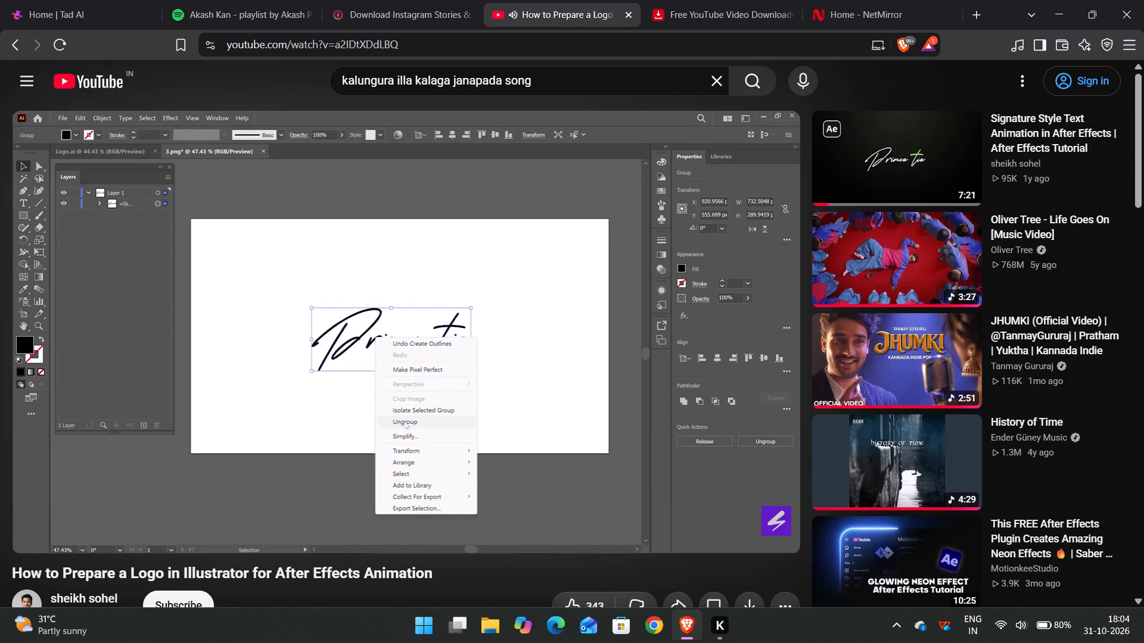
left_click(370, 360)
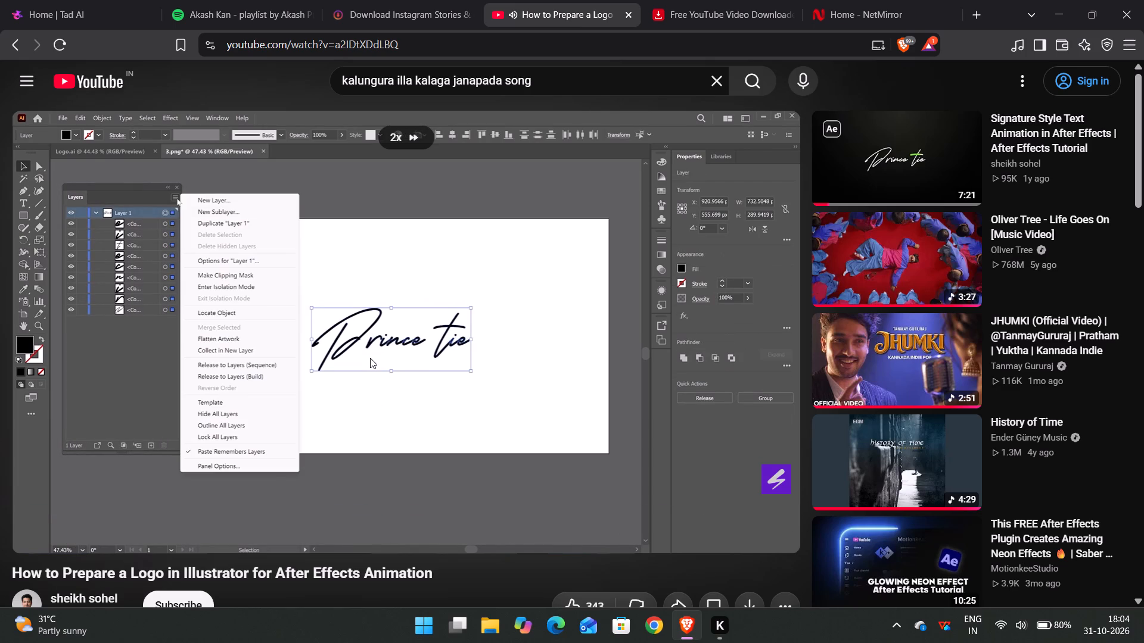
left_click(371, 357)
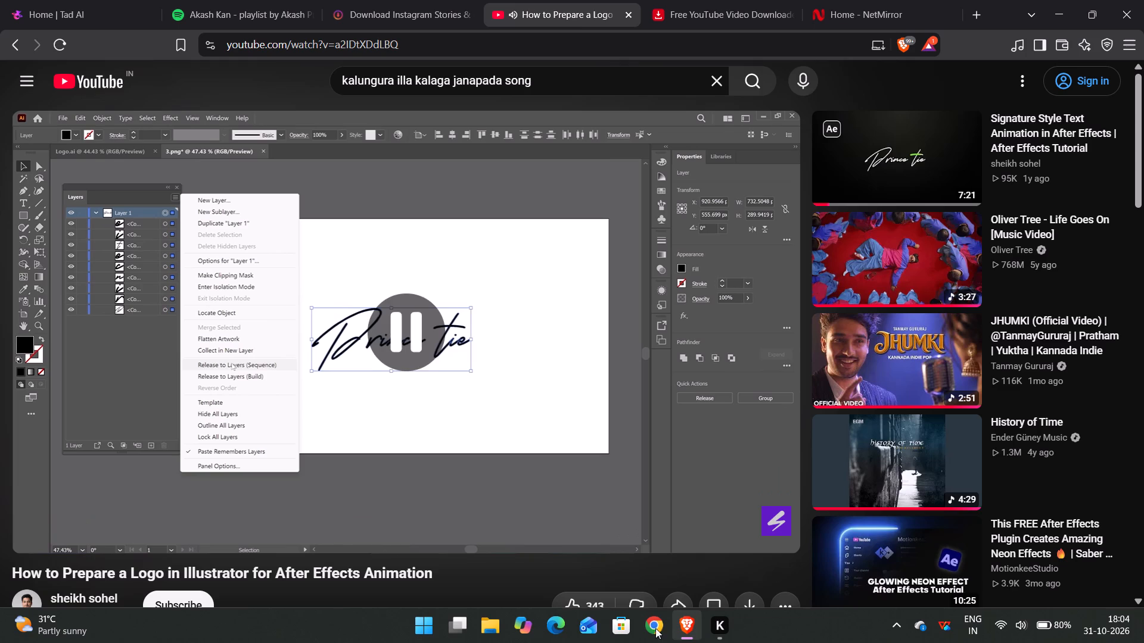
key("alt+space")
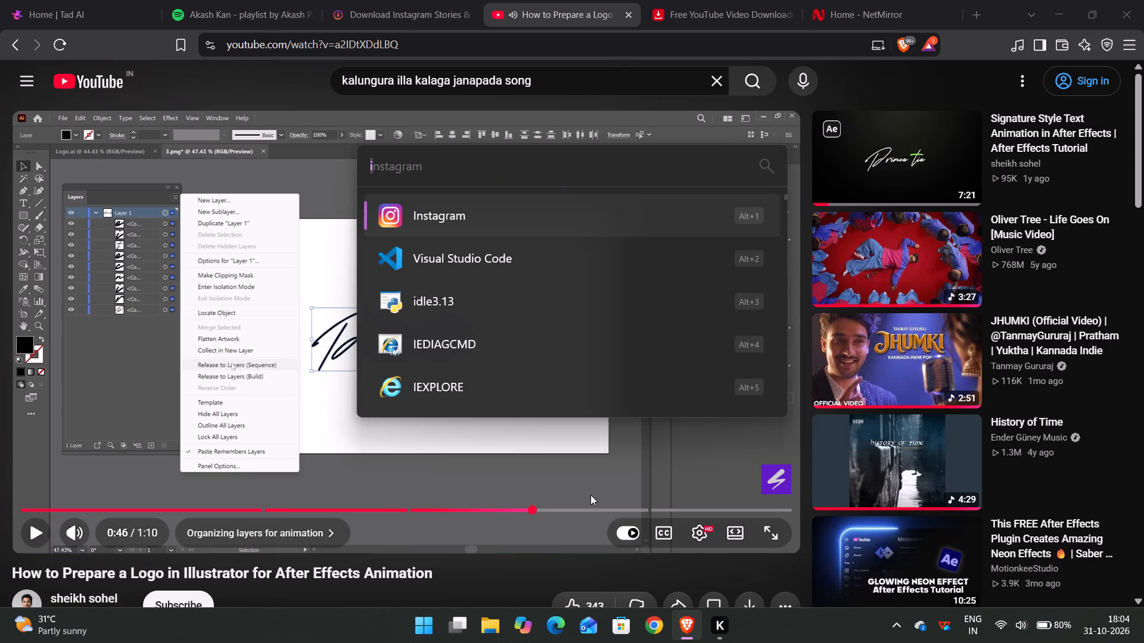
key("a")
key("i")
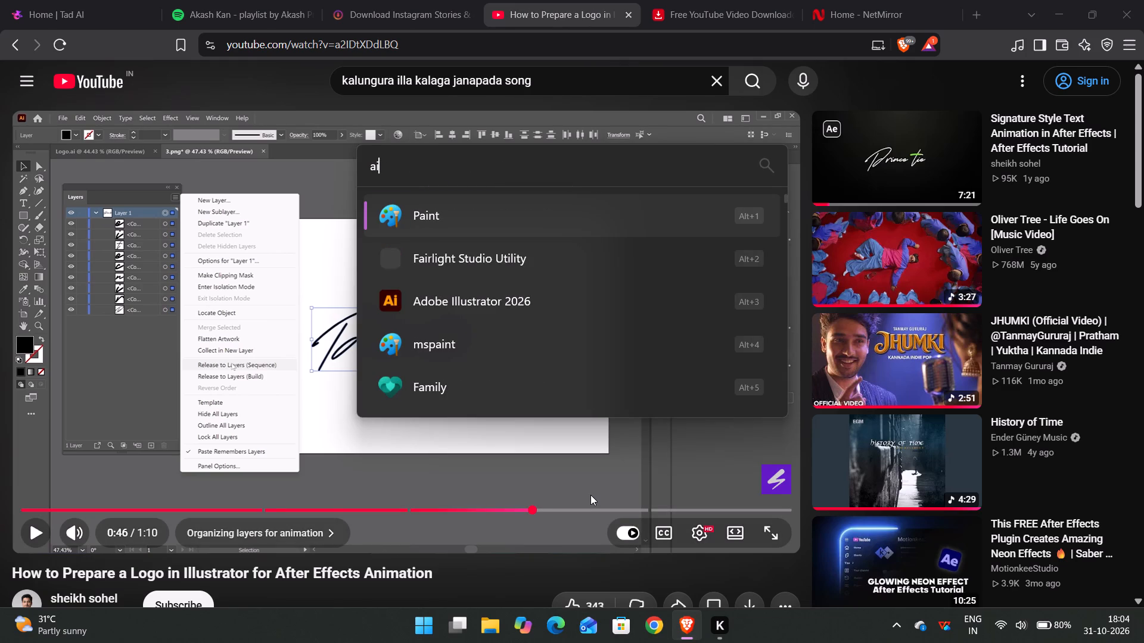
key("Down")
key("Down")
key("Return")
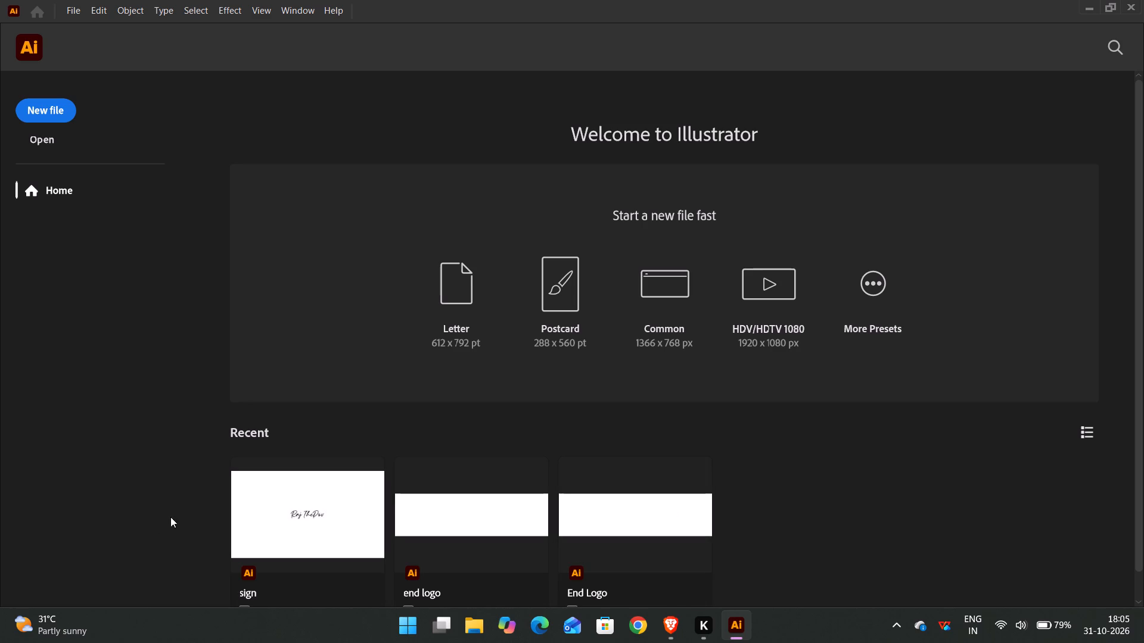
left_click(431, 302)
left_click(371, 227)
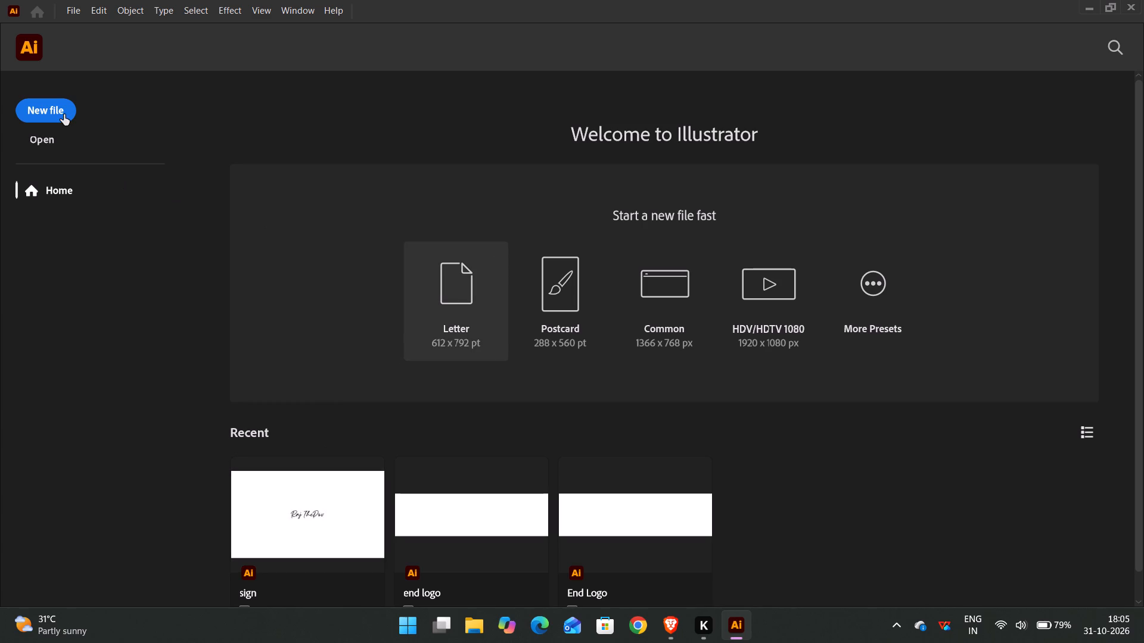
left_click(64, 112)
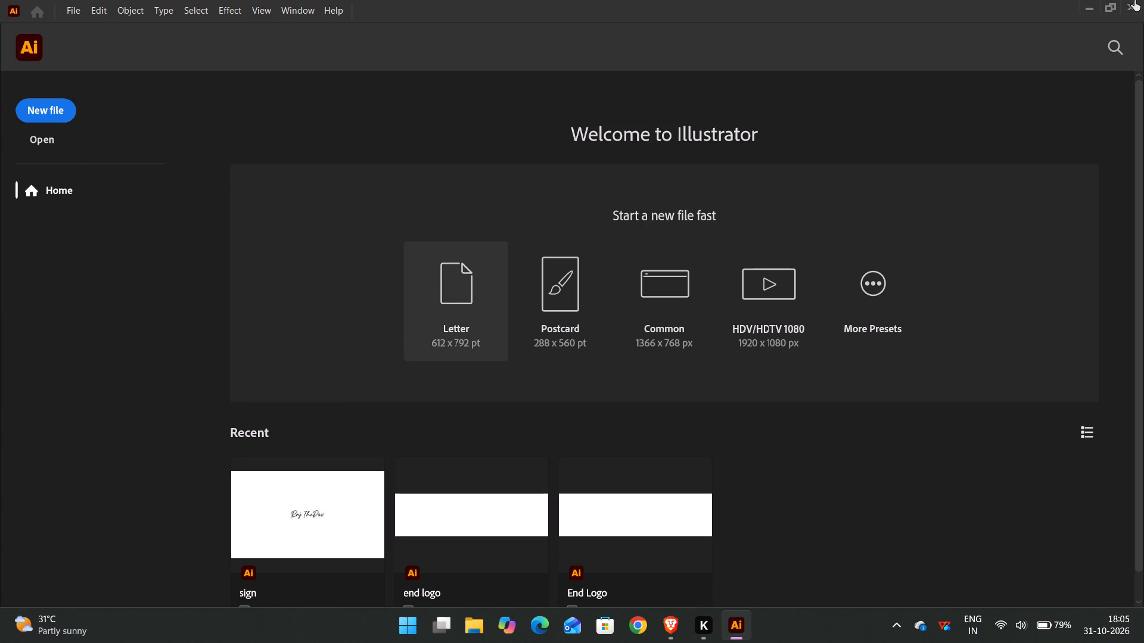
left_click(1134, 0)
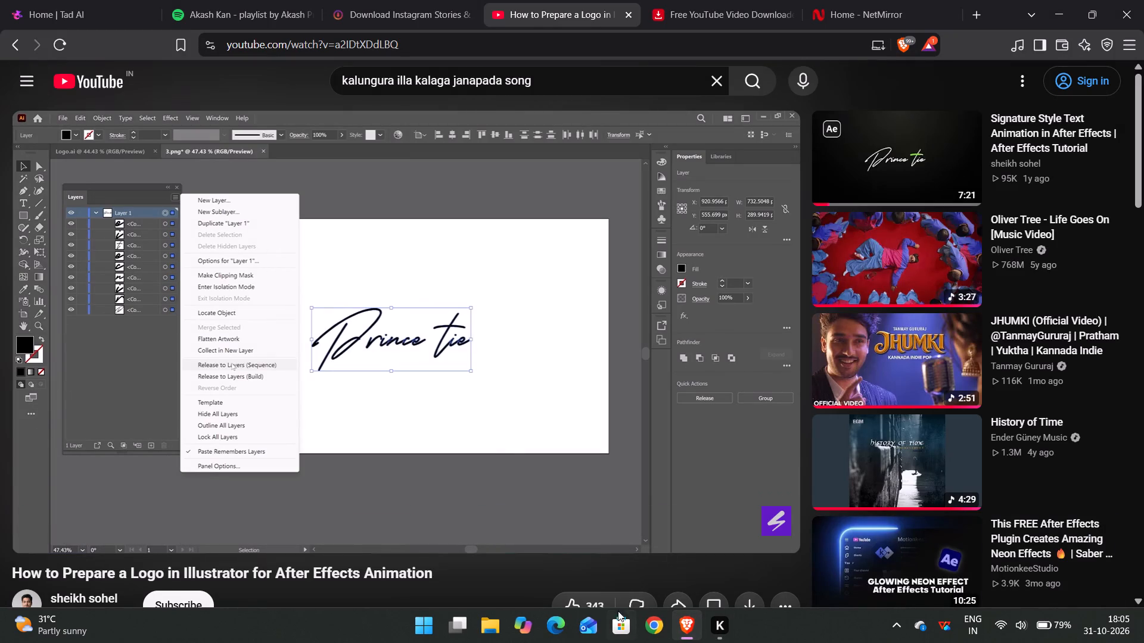
Launch Adobe Illustrator from the installed apps.
left_click(411, 631)
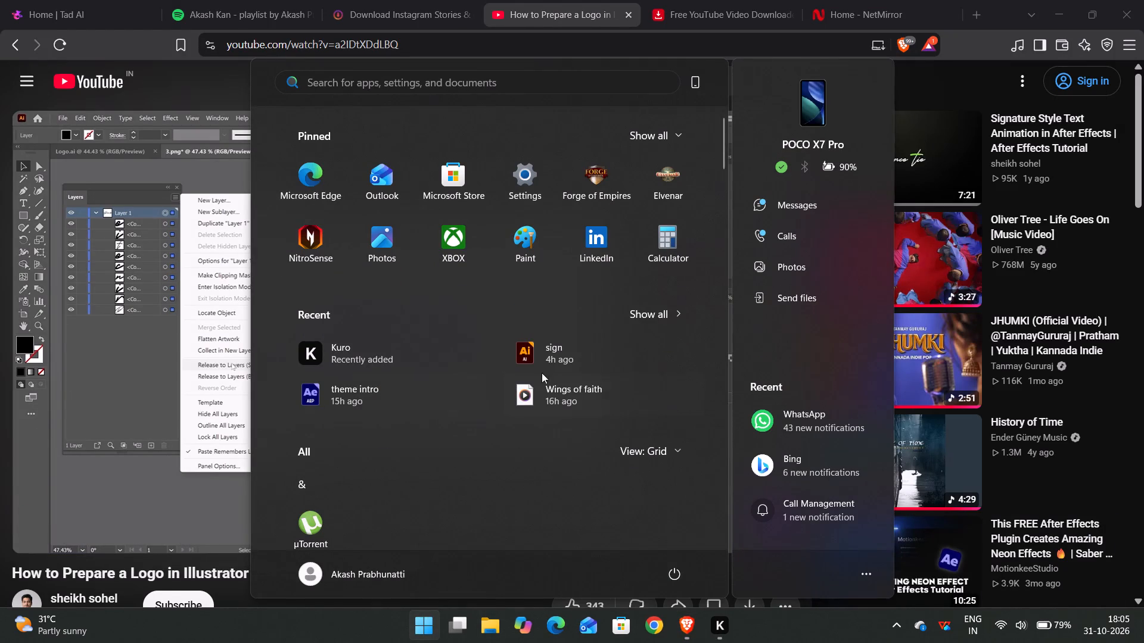
scroll(617, 270, "down", 1)
scroll(575, 298, "up", 1)
scroll(567, 319, "down", 1)
scroll(567, 319, "up", 1)
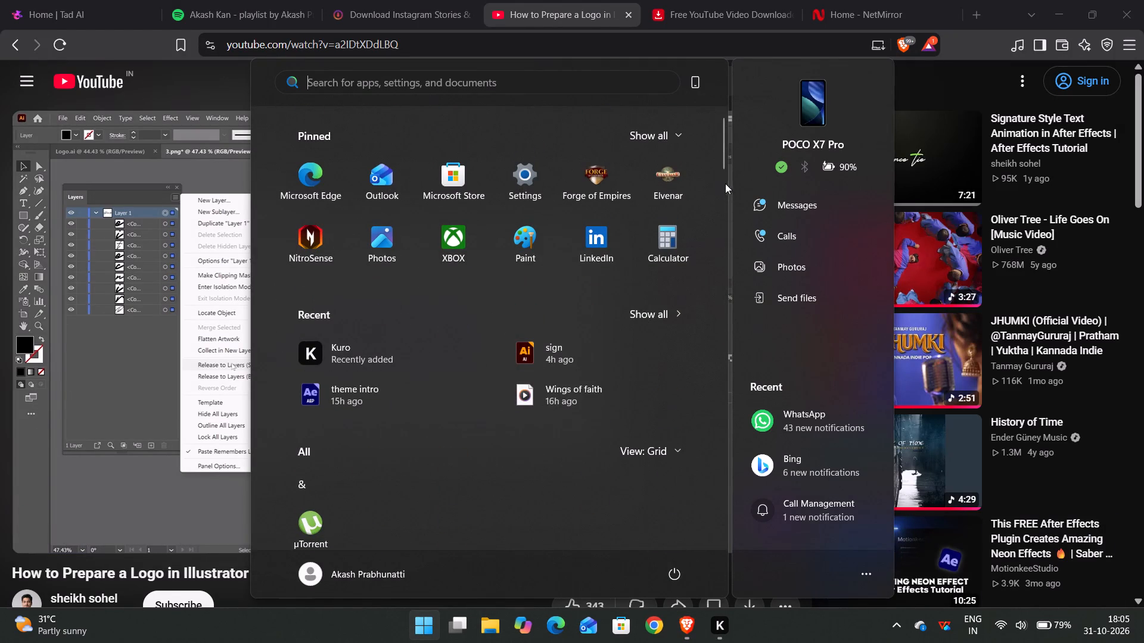
left_click_drag(723, 139, 731, 176)
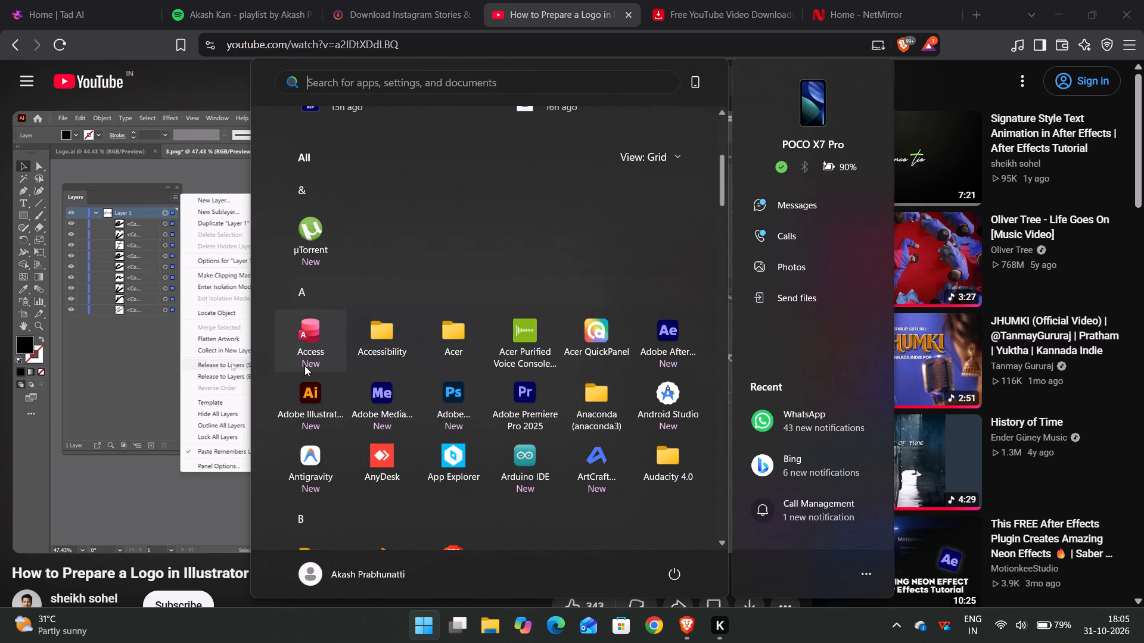
left_click(303, 389)
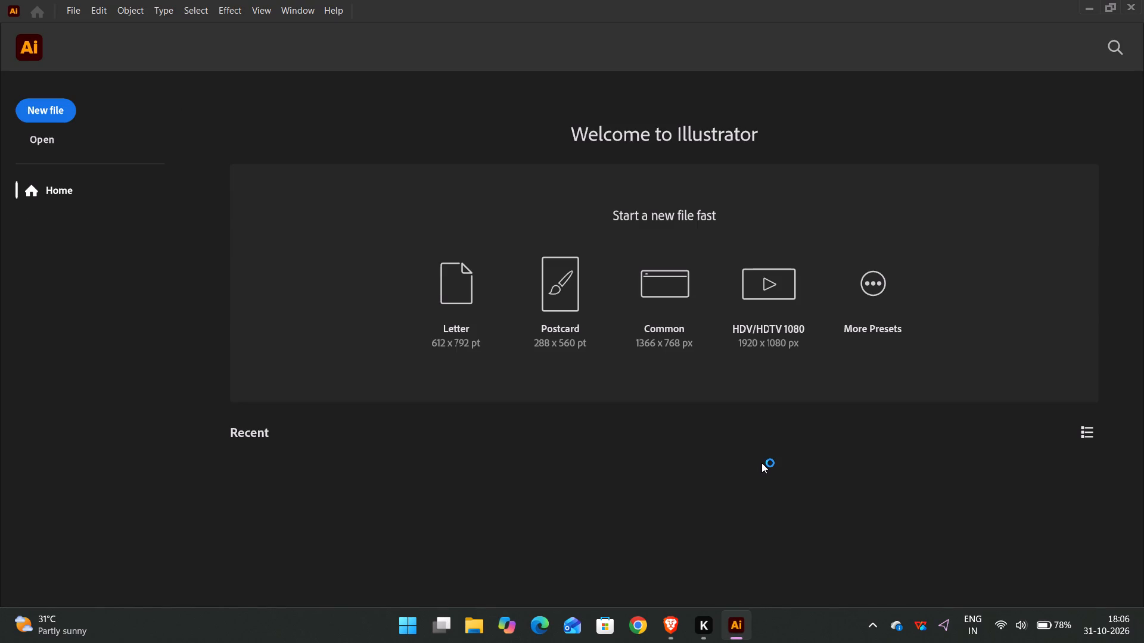
Create a new document from the 4K UHD preset, 3840 x 2160 px.
left_click(61, 105)
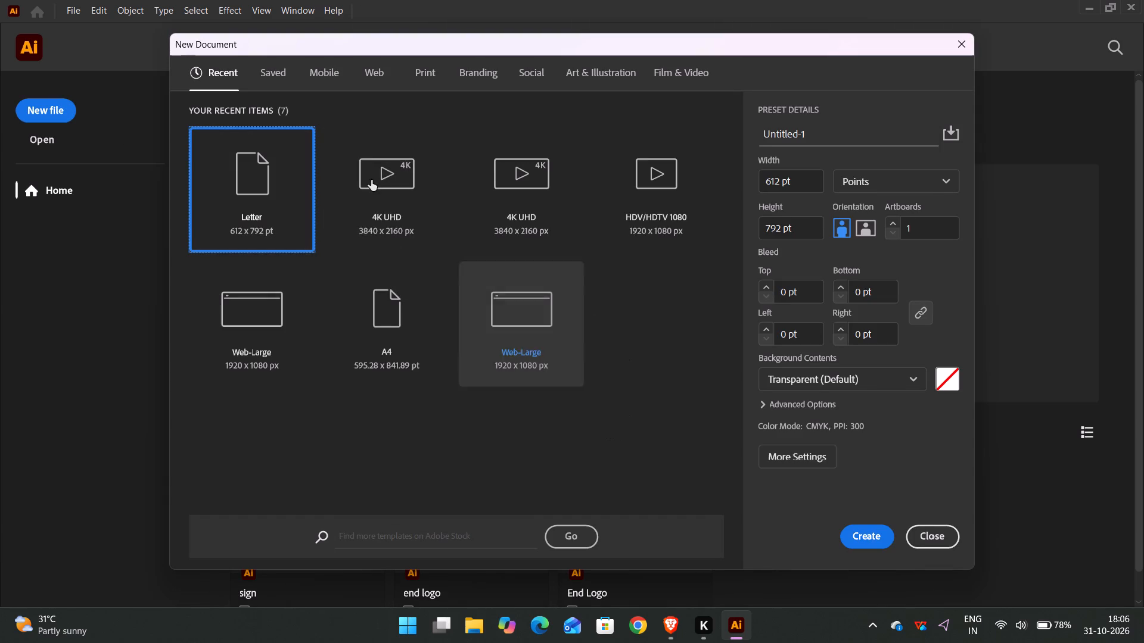
left_click(371, 178)
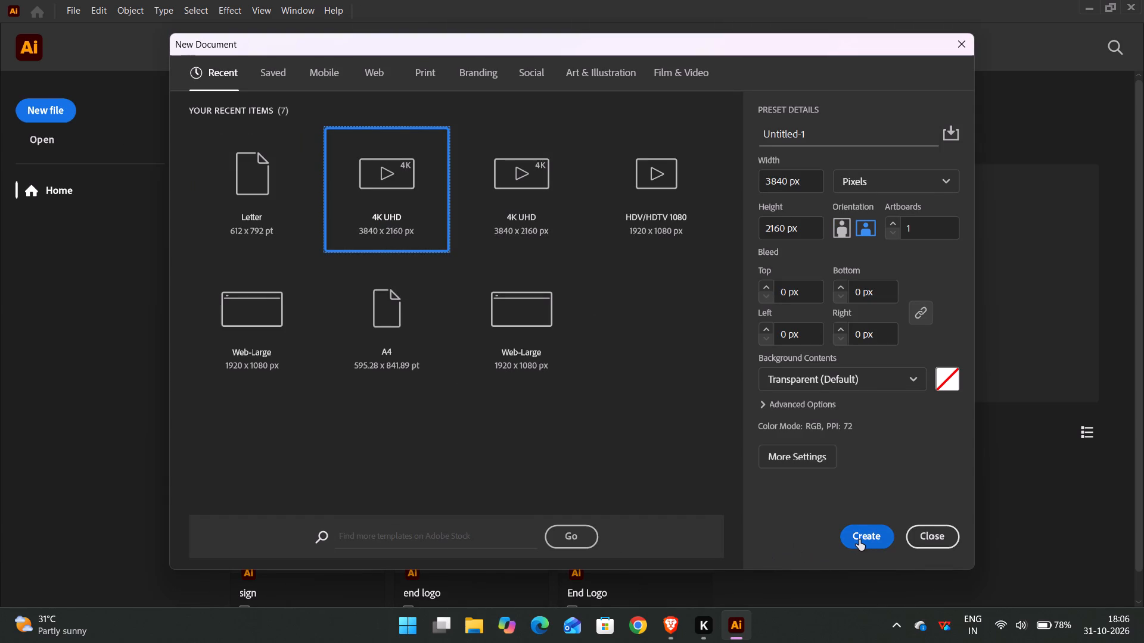
left_click(859, 541)
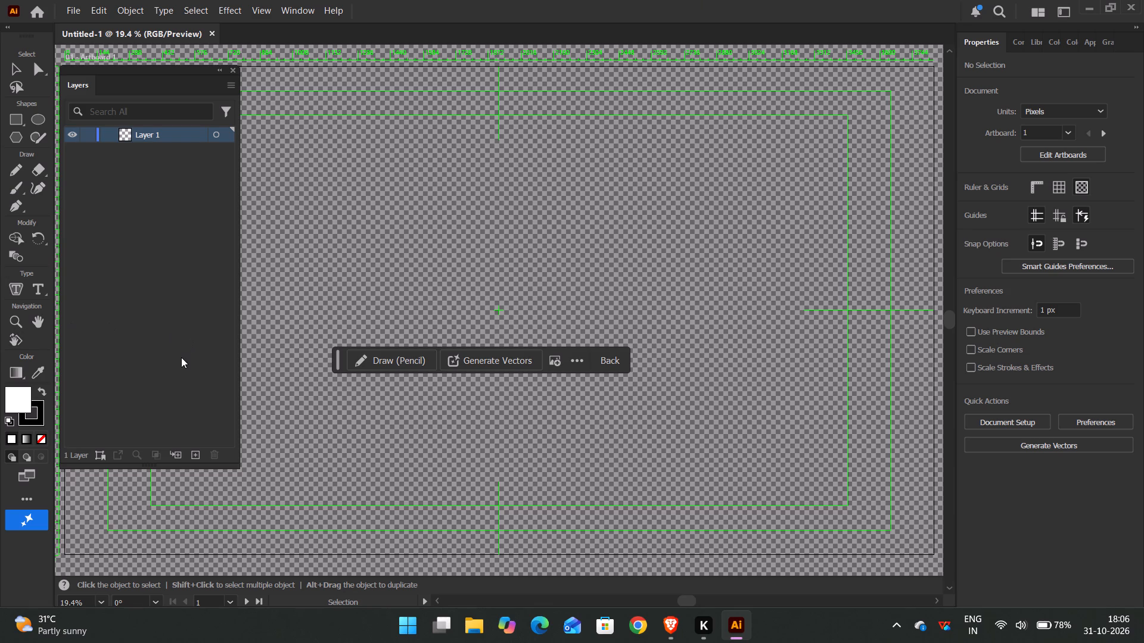
Add the point text "Raj The Pov" just below the artboard's centre.
key("t")
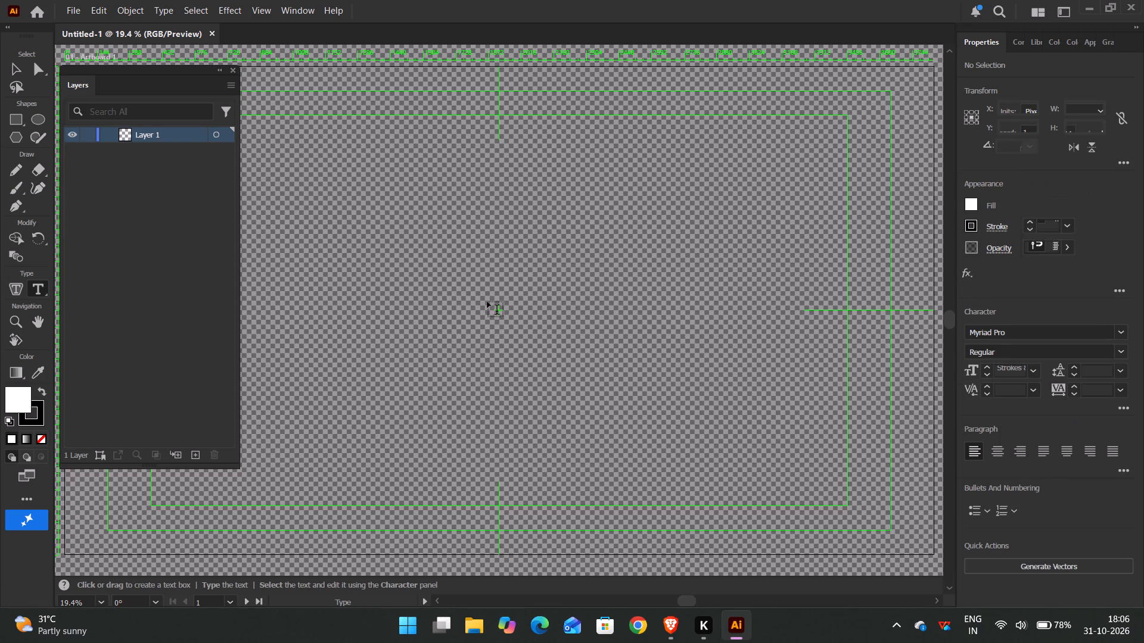
left_click(486, 335)
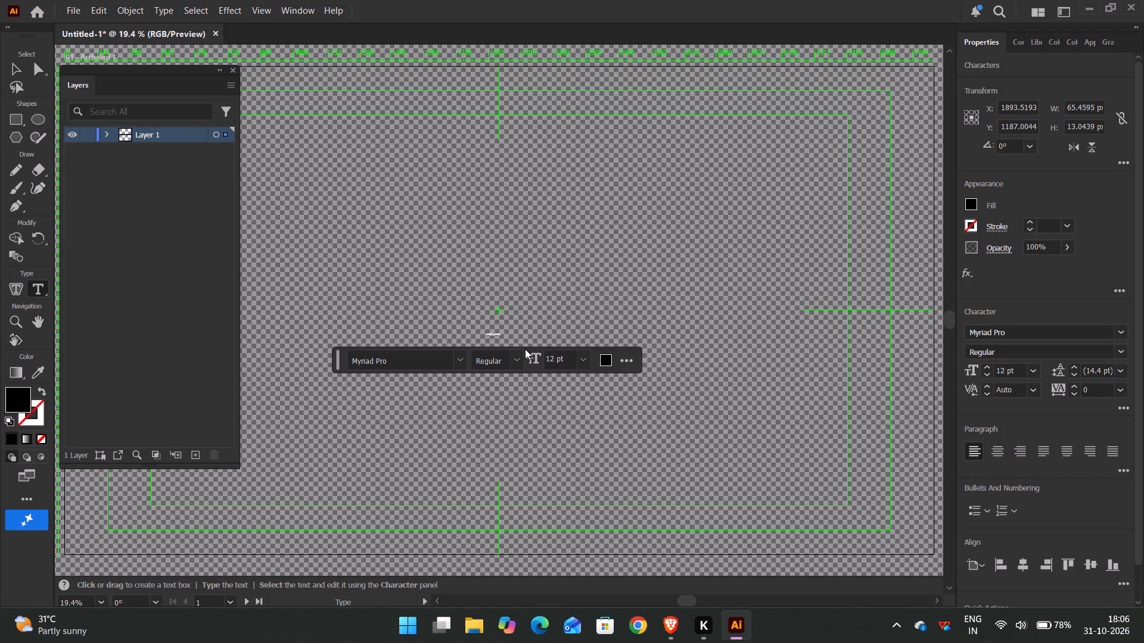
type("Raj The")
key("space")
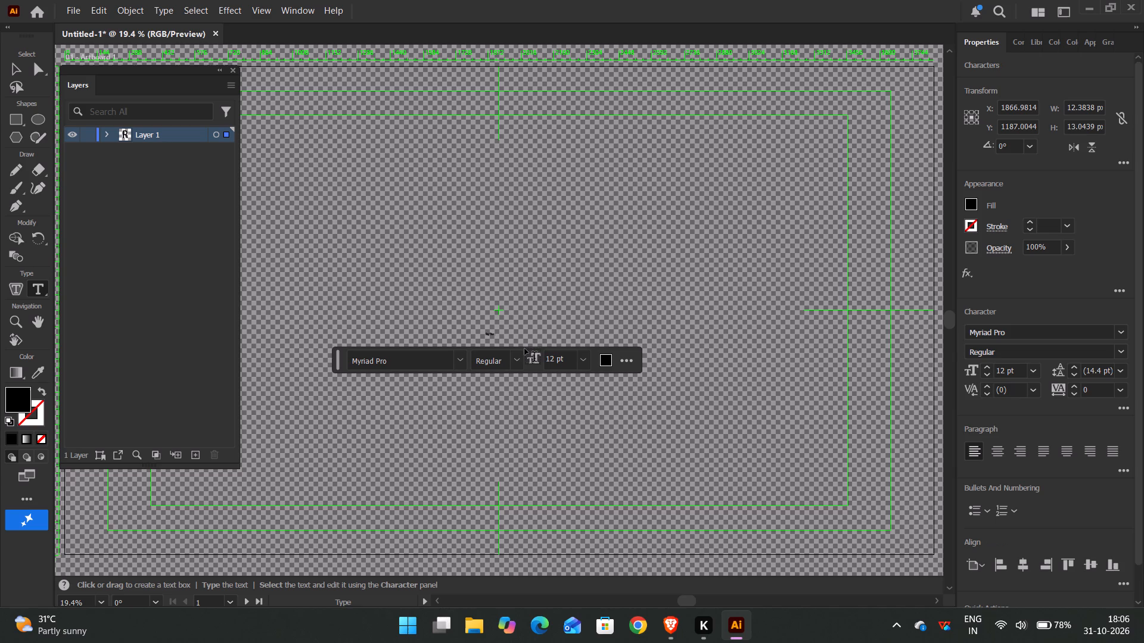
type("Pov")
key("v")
left_click(548, 216)
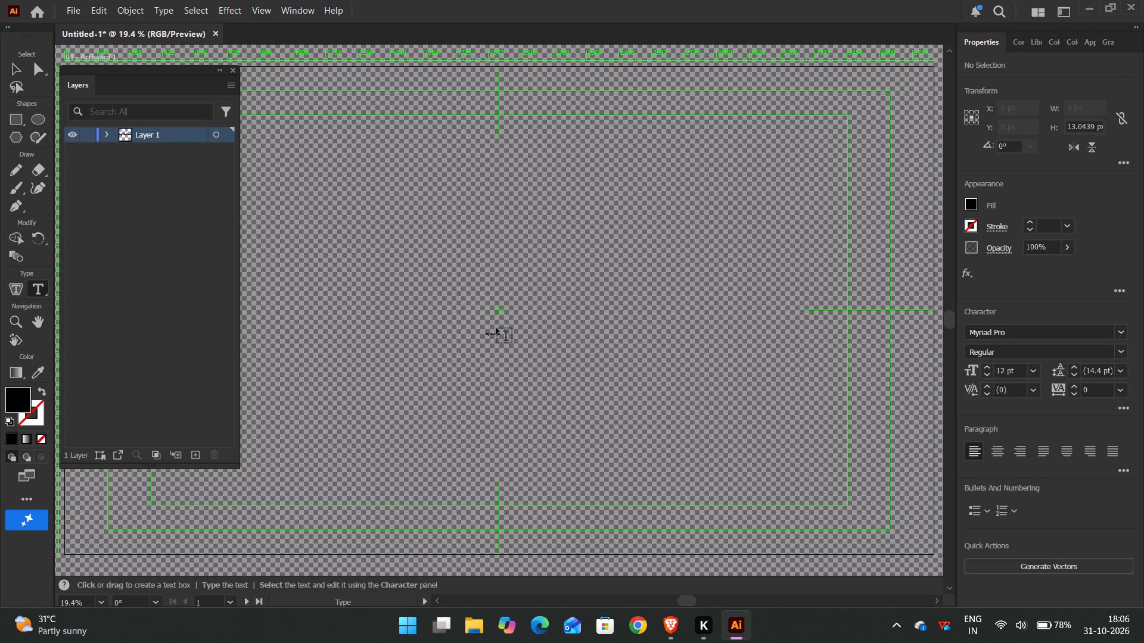
Select the small text object below the artboard's centre and scale it up to about 117 pt, roughly 611 px wide.
key("v")
left_click(500, 332)
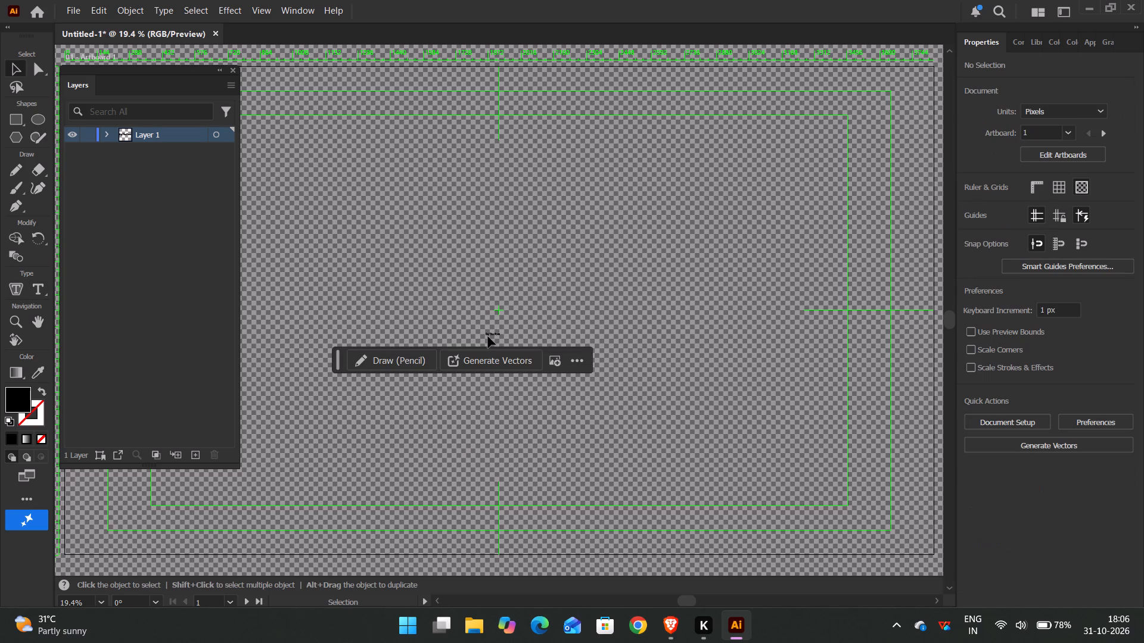
left_click(488, 336)
left_click(493, 336)
left_click(570, 204)
left_click(517, 301)
left_click(503, 329)
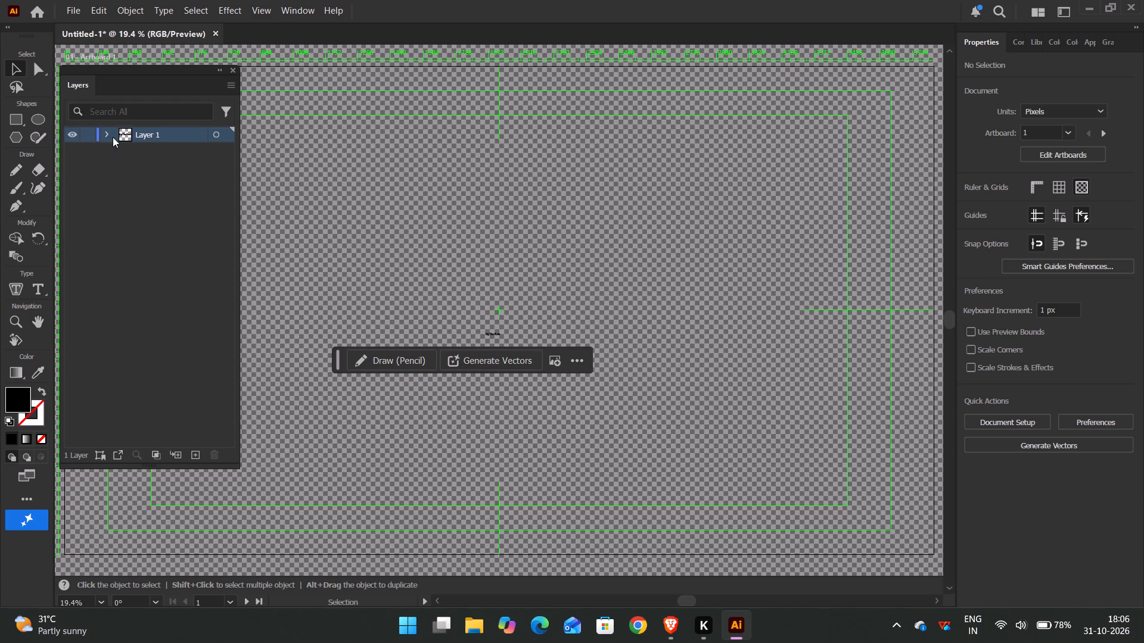
left_click(113, 137)
double_click(108, 132)
left_click(158, 150)
left_click(443, 168)
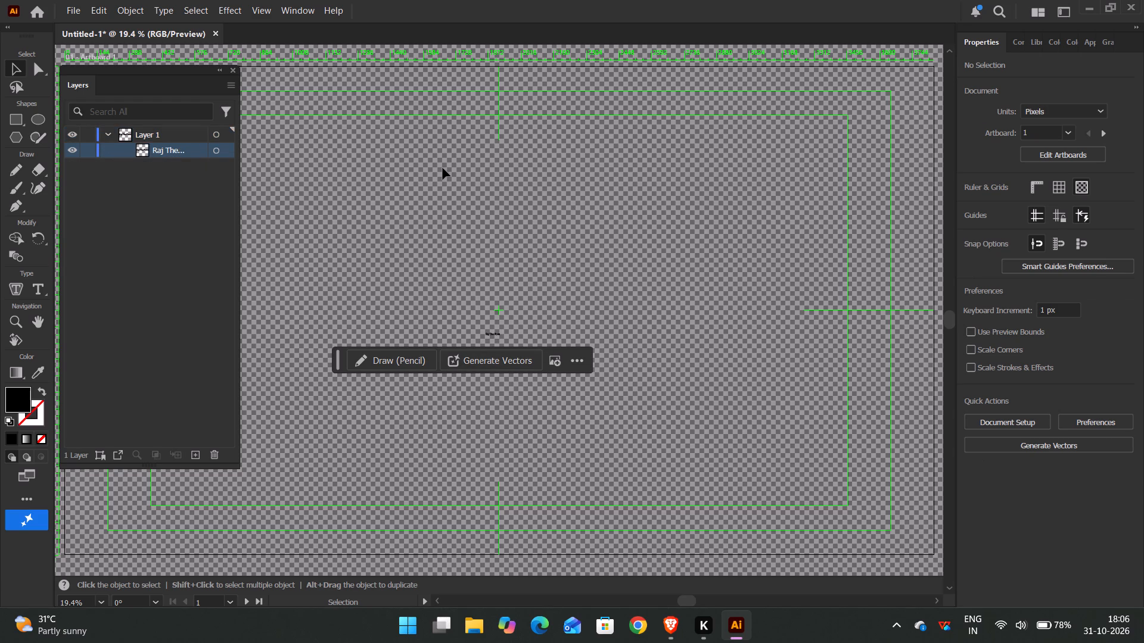
left_click(499, 334)
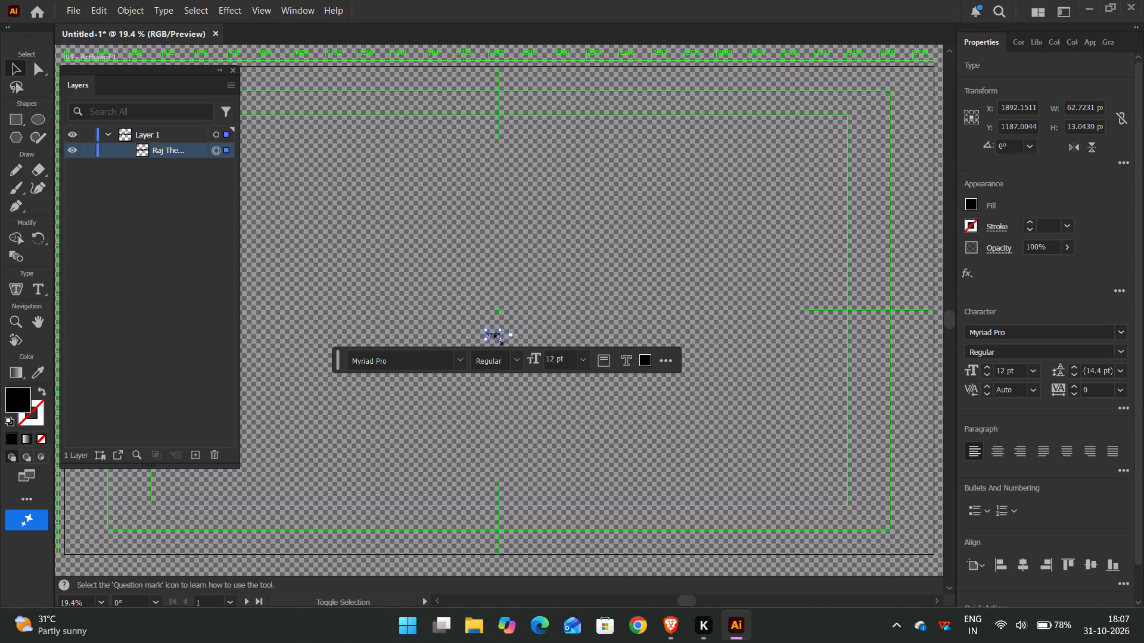
left_click_drag(498, 336, 505, 341, "shift")
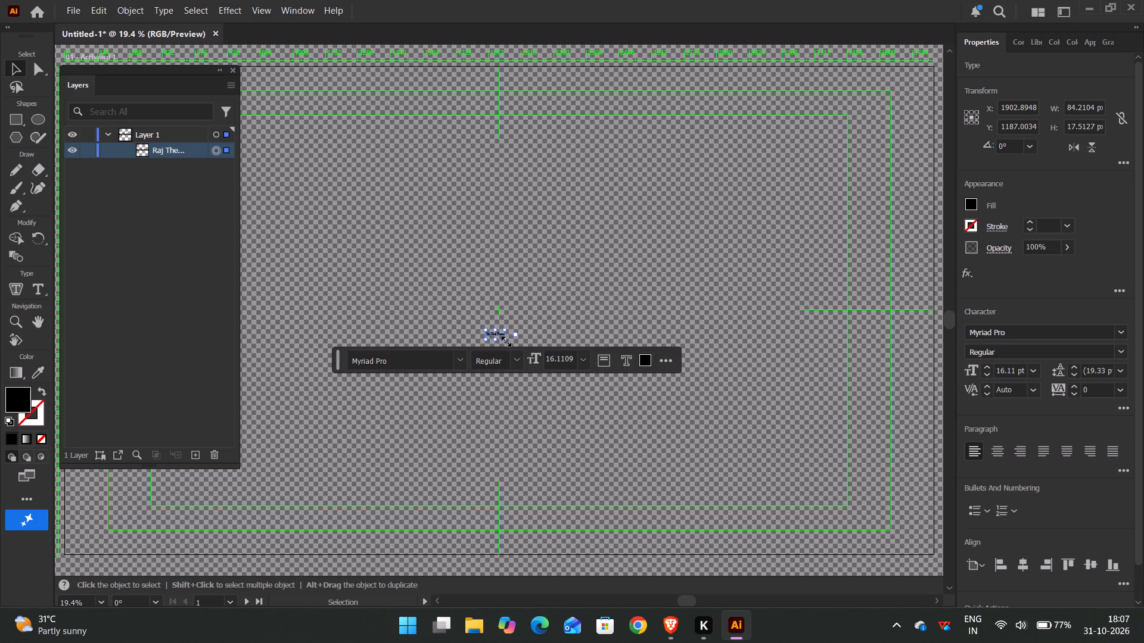
left_click_drag(505, 340, 673, 475, "shift")
left_click(636, 265)
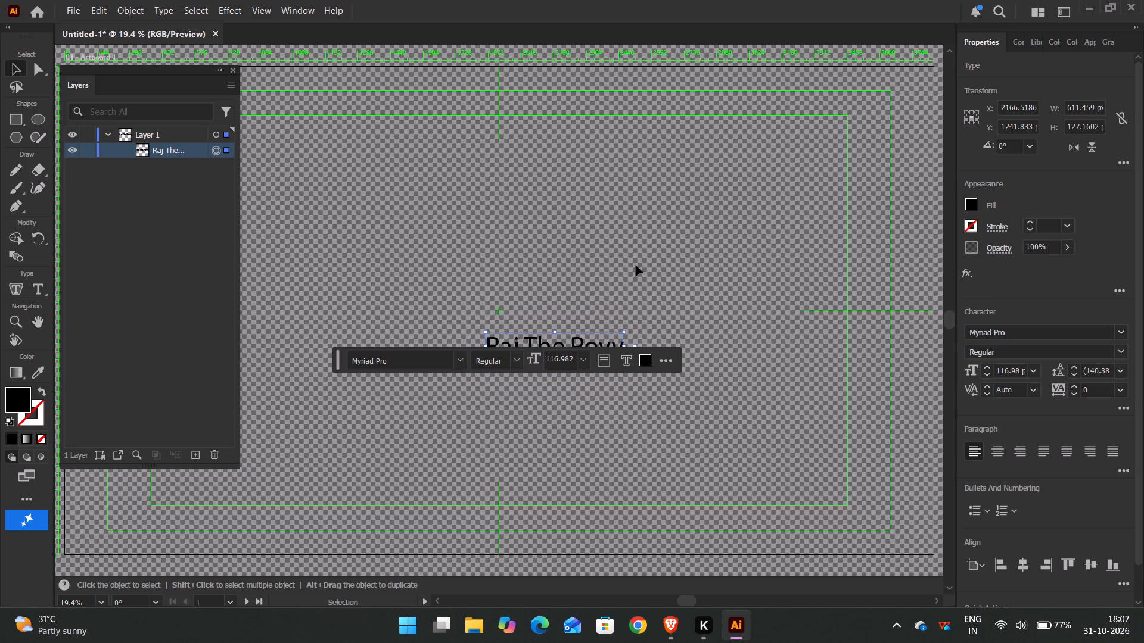
Delete the extra letter at the end of the text object so it reads "Raj The Pov".
left_click(611, 339)
left_click(602, 331)
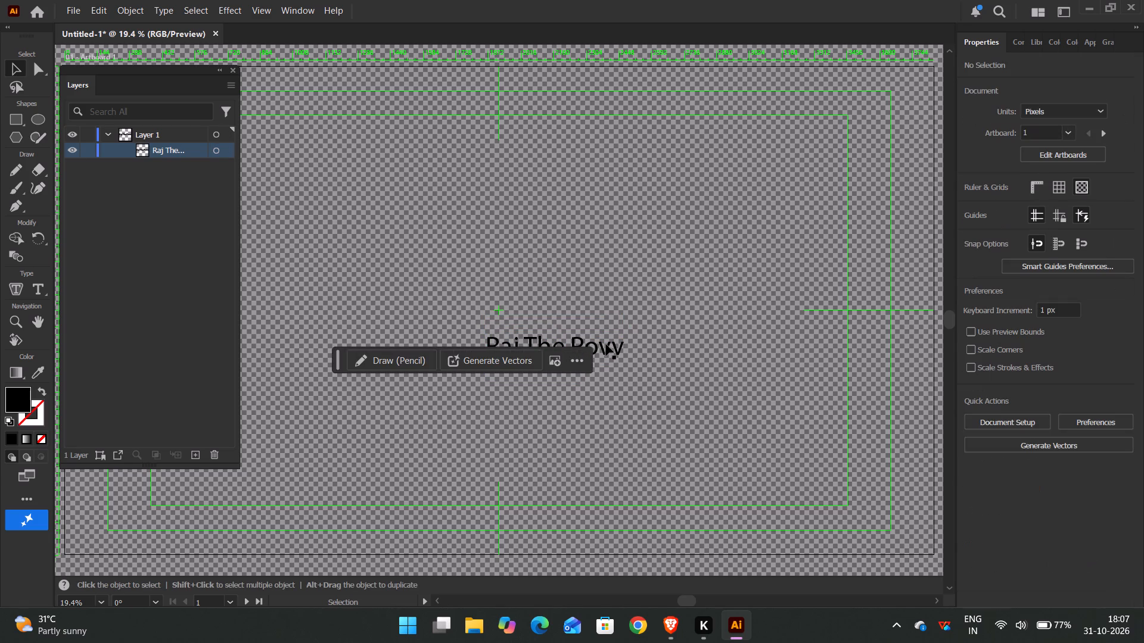
double_click(608, 347)
double_click(607, 340)
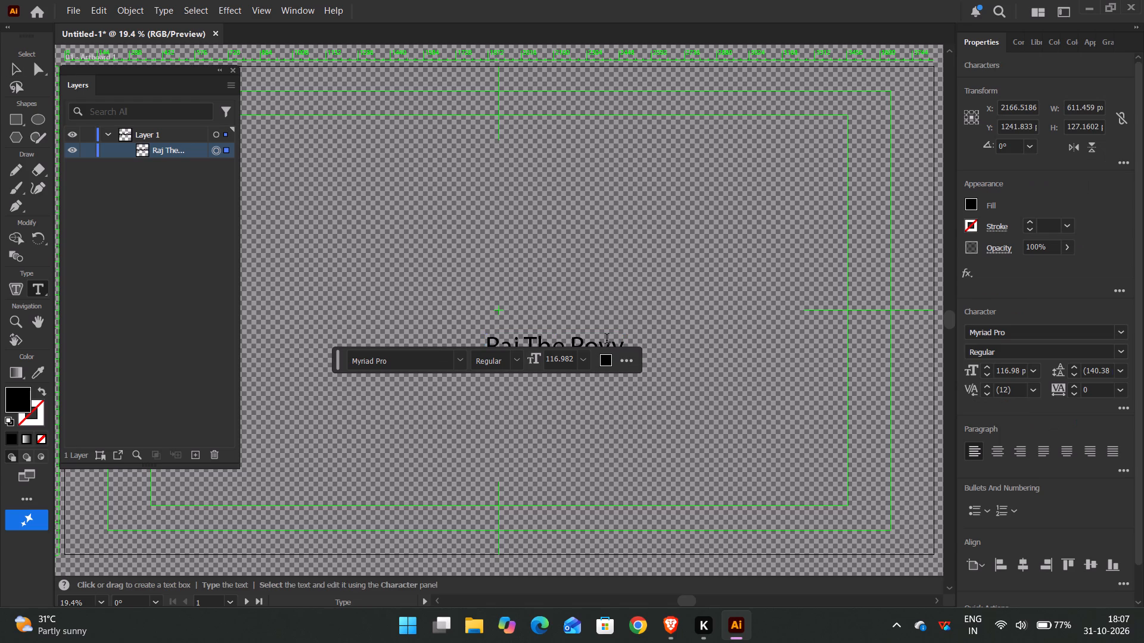
left_click(608, 341)
left_click(614, 344)
key("shift+Right")
key("BackSpace")
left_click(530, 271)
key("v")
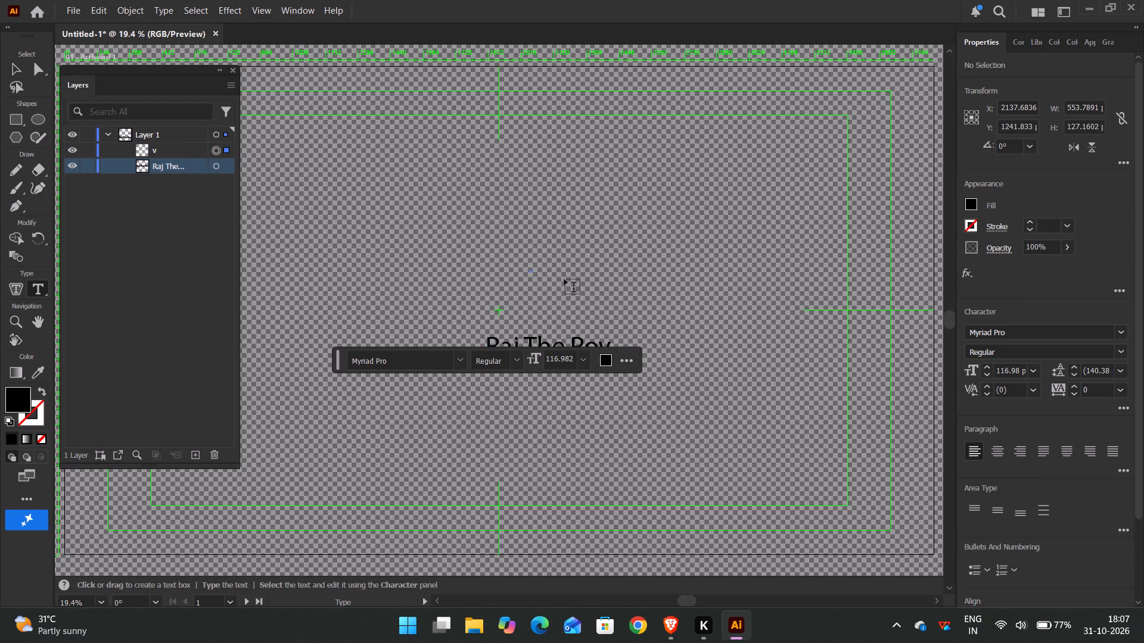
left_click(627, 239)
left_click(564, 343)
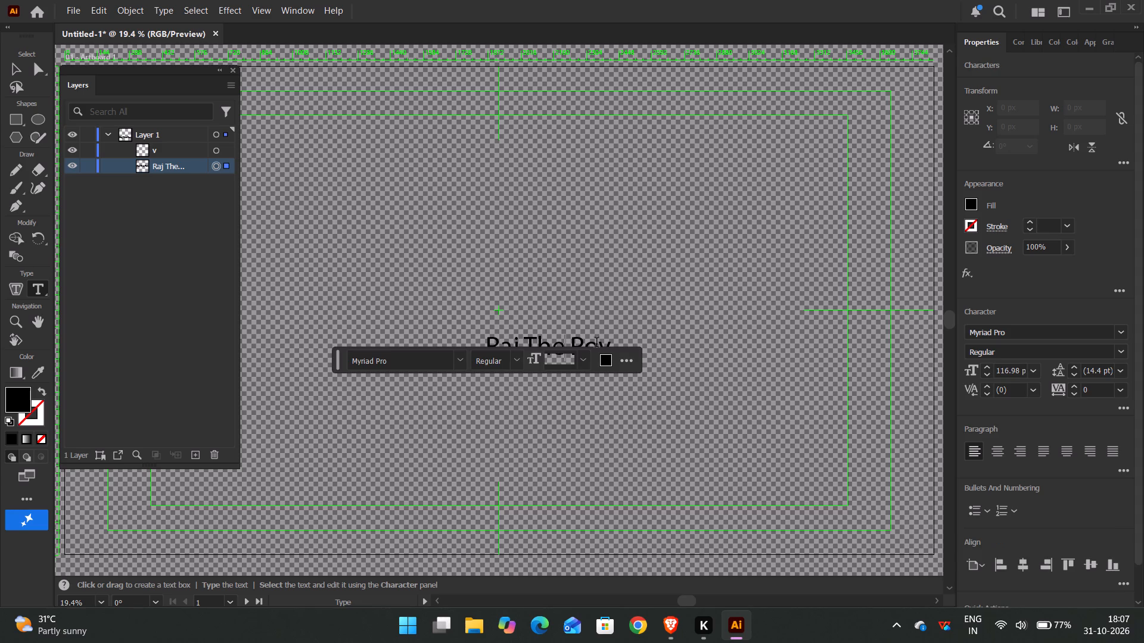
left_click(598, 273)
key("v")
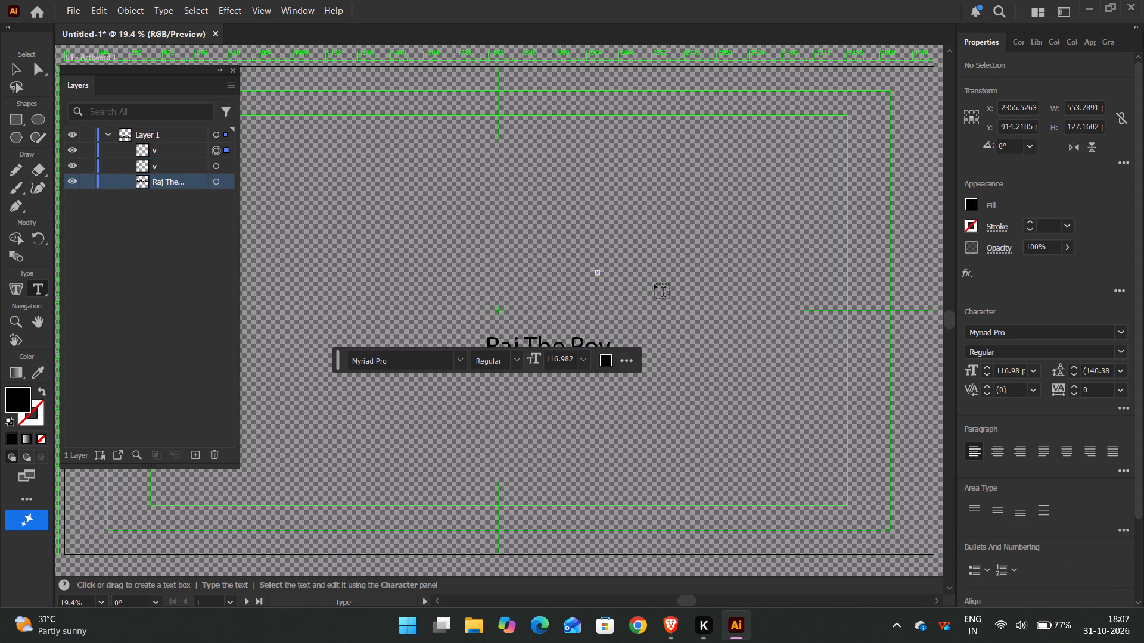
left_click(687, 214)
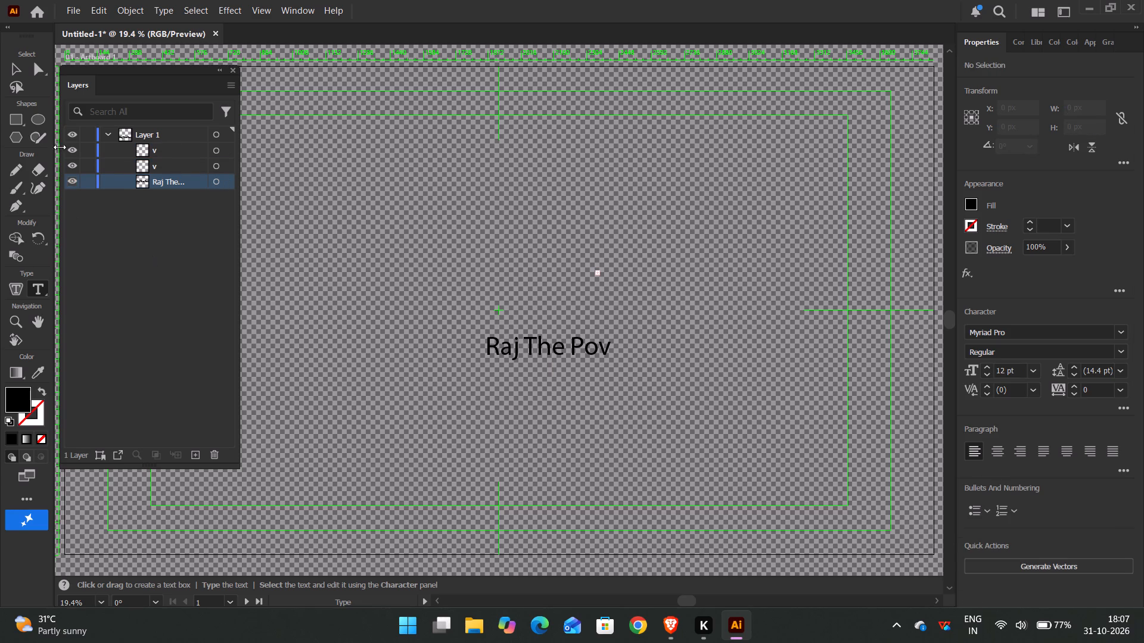
Scale the "Raj The Pov" text up to about 239 pt, roughly 1132 px wide, and move it near the artboard's centre.
left_click(17, 64)
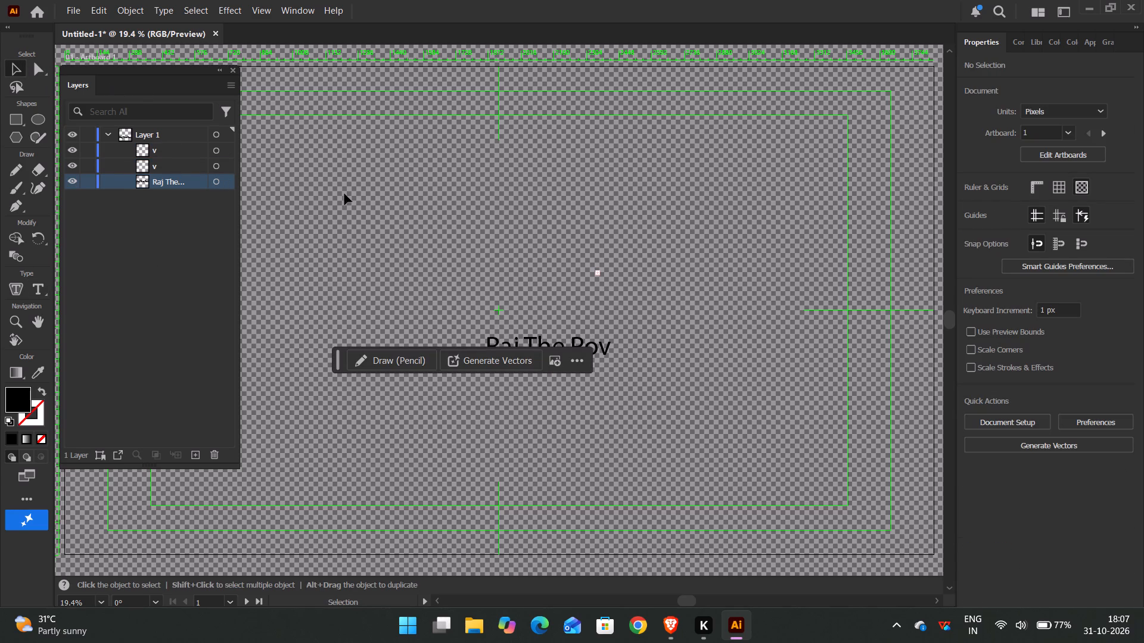
left_click(343, 193)
left_click(540, 338)
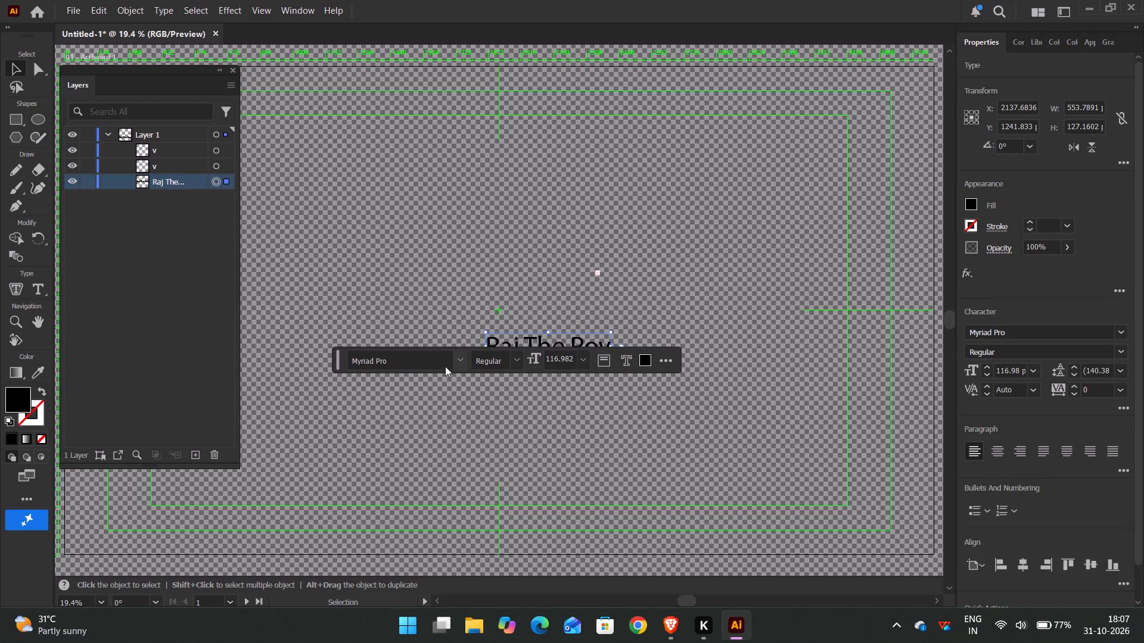
left_click_drag(337, 364, 332, 435)
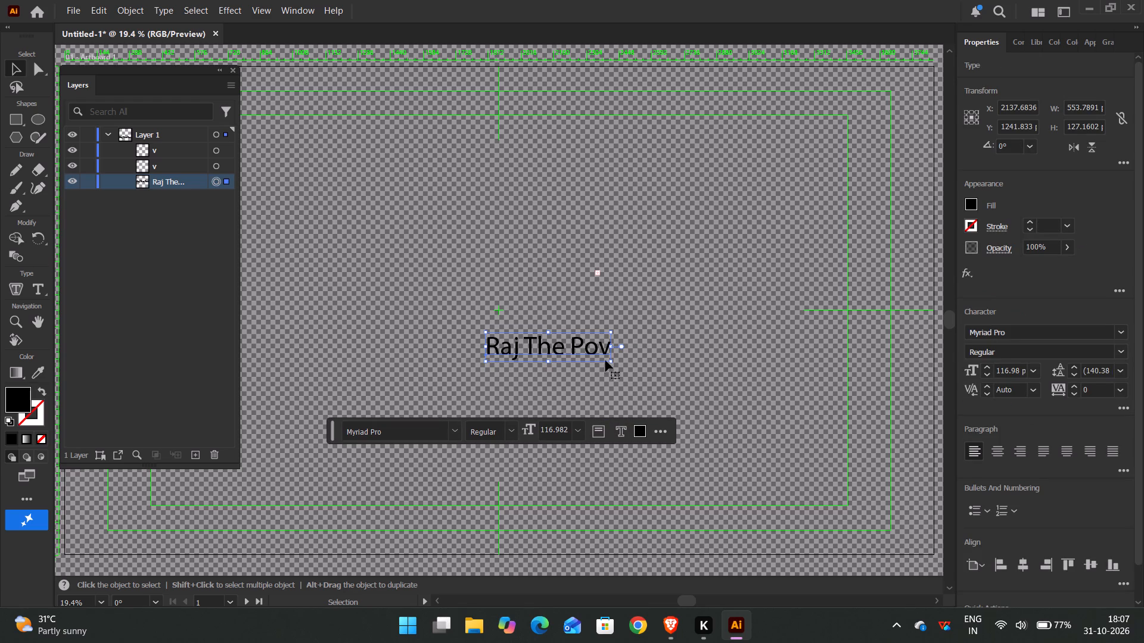
left_click_drag(611, 360, 679, 404, "shift")
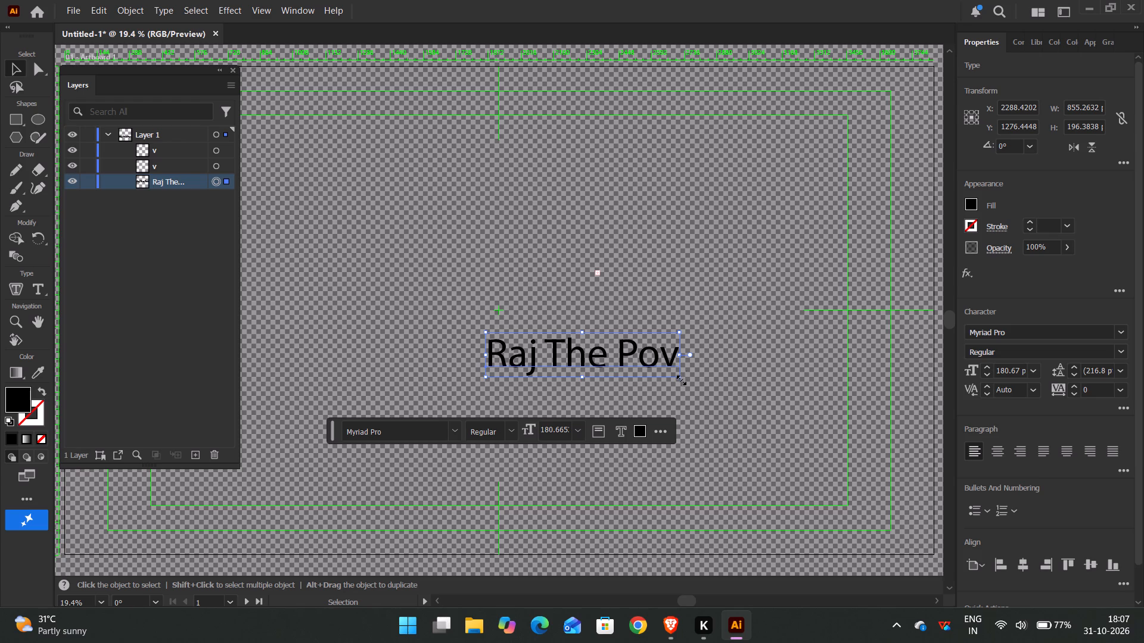
left_click_drag(677, 377, 726, 406, "shift")
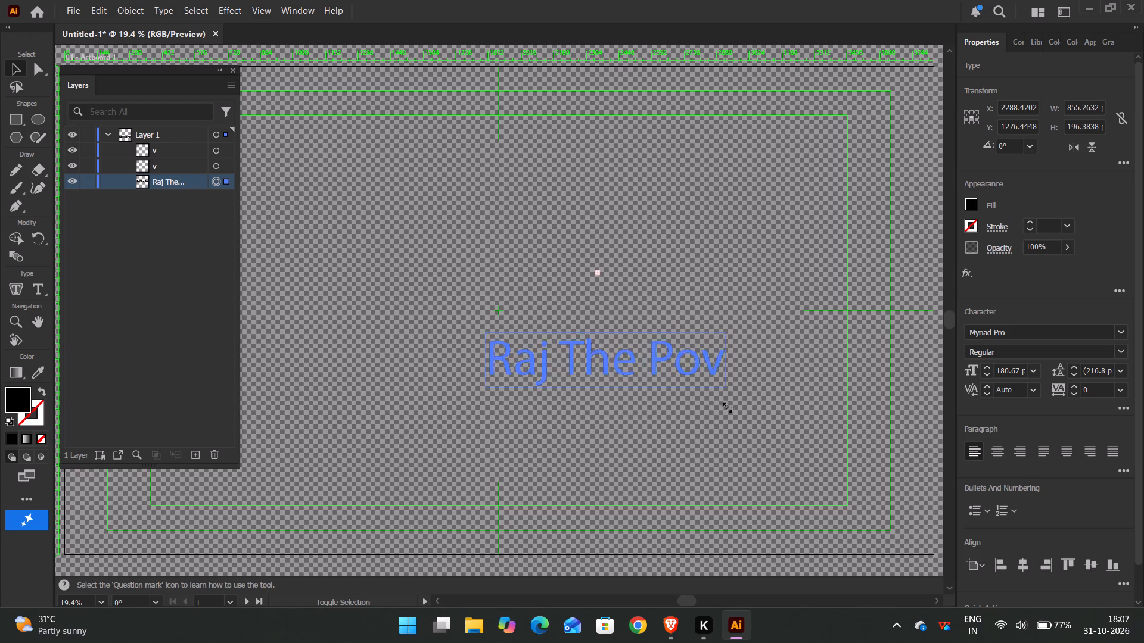
left_click_drag(726, 406, 742, 417, "shift")
left_click_drag(641, 340, 542, 295)
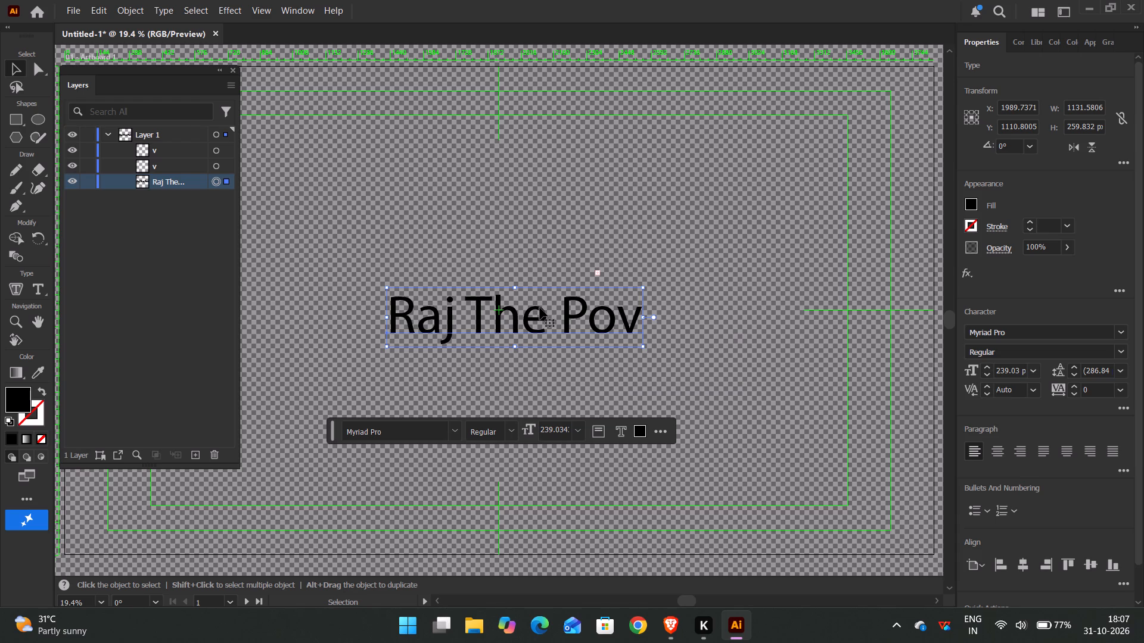
Change the font of the "Raj The Pov" text to Prince August.
left_click(425, 429)
left_click(455, 428)
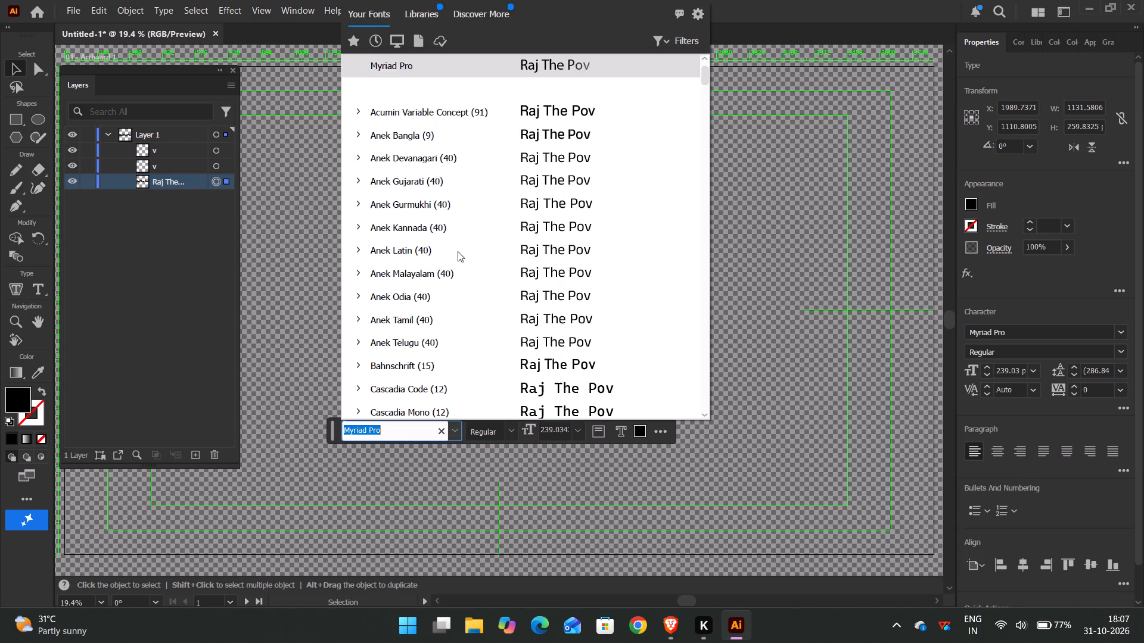
scroll(430, 127, "up", 5)
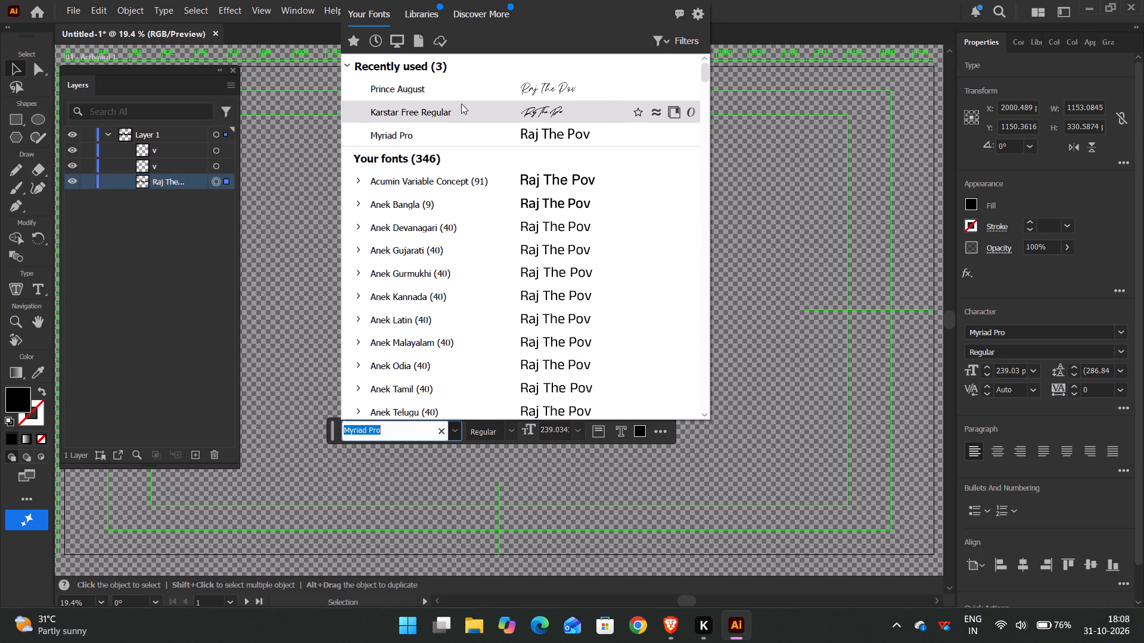
left_click(458, 89)
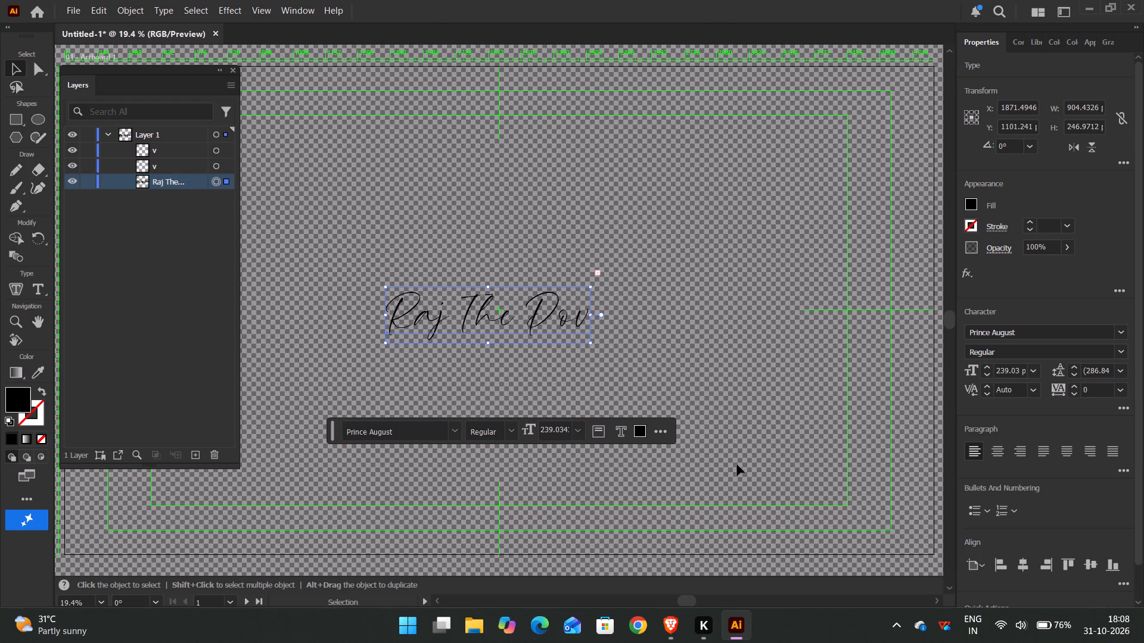
Set the fill colour of the "Raj The Pov" text to white.
left_click(643, 424)
left_click(646, 434)
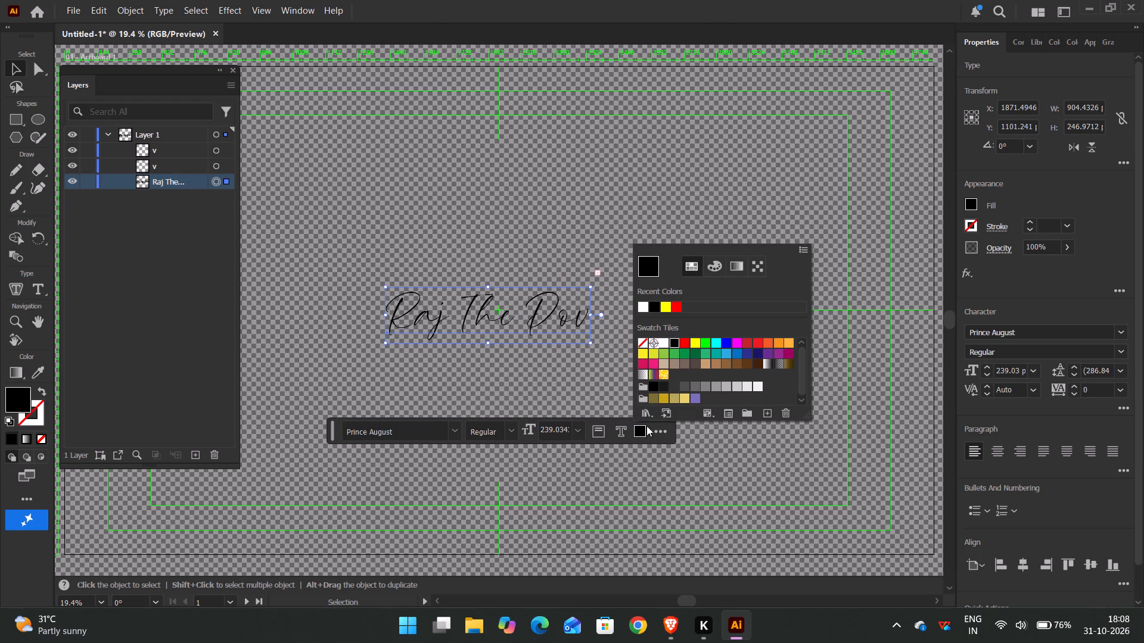
left_click(644, 433)
left_click(643, 306)
left_click(536, 195)
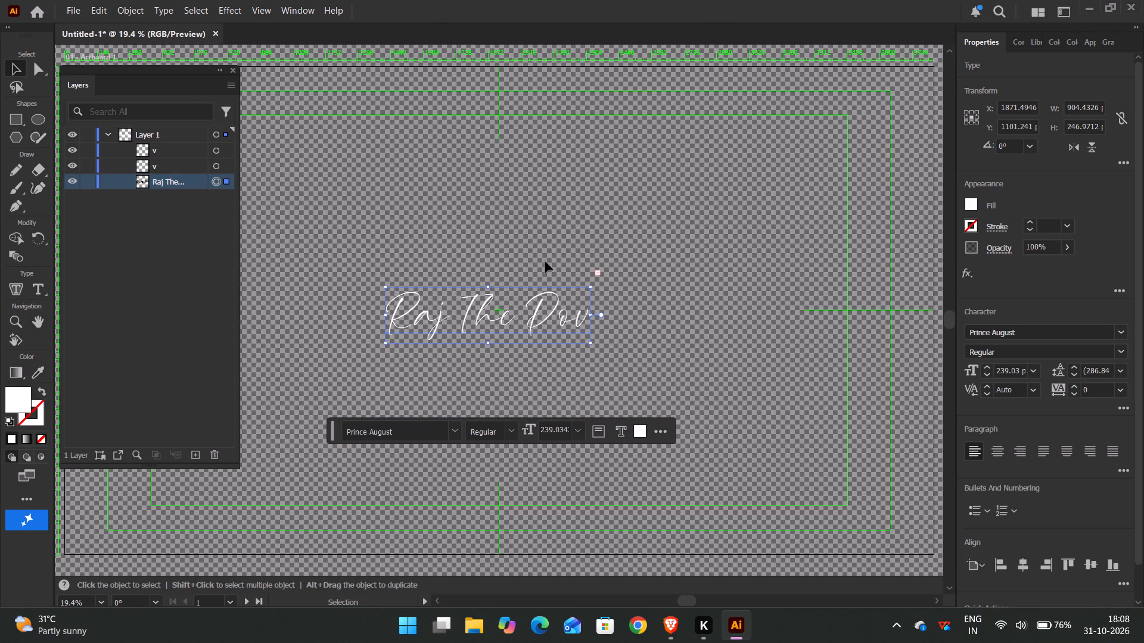
Centre the text's paragraph alignment and align the object horizontally and vertically to the artboard's centre, at 1920, 1080 px.
left_click(546, 304)
left_click(999, 449)
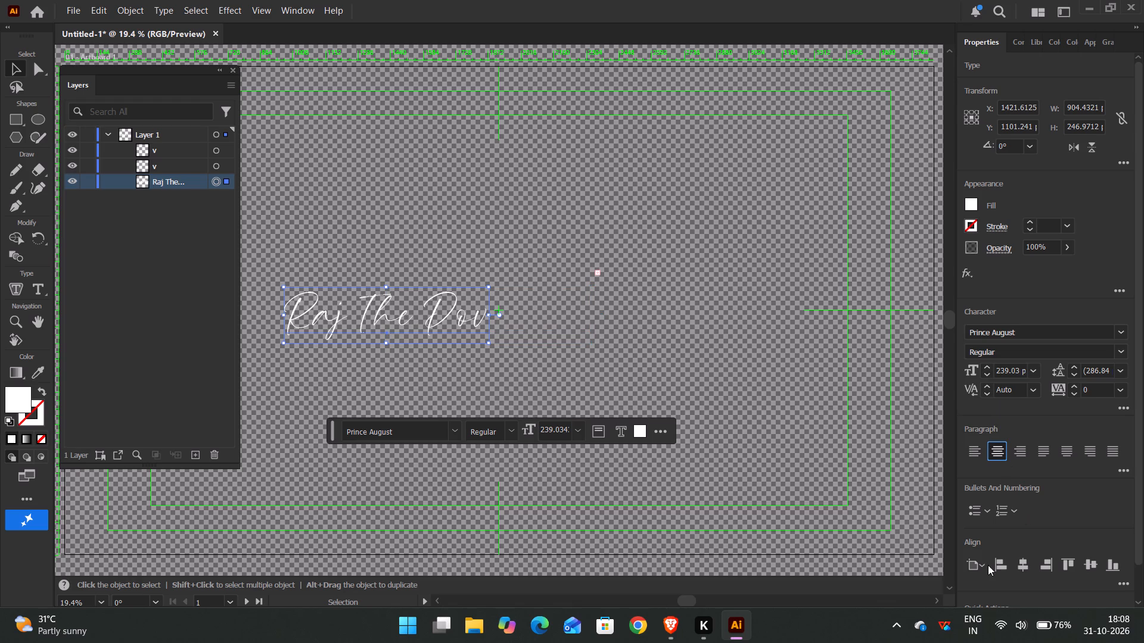
left_click(1027, 561)
left_click(1093, 564)
left_click(739, 244)
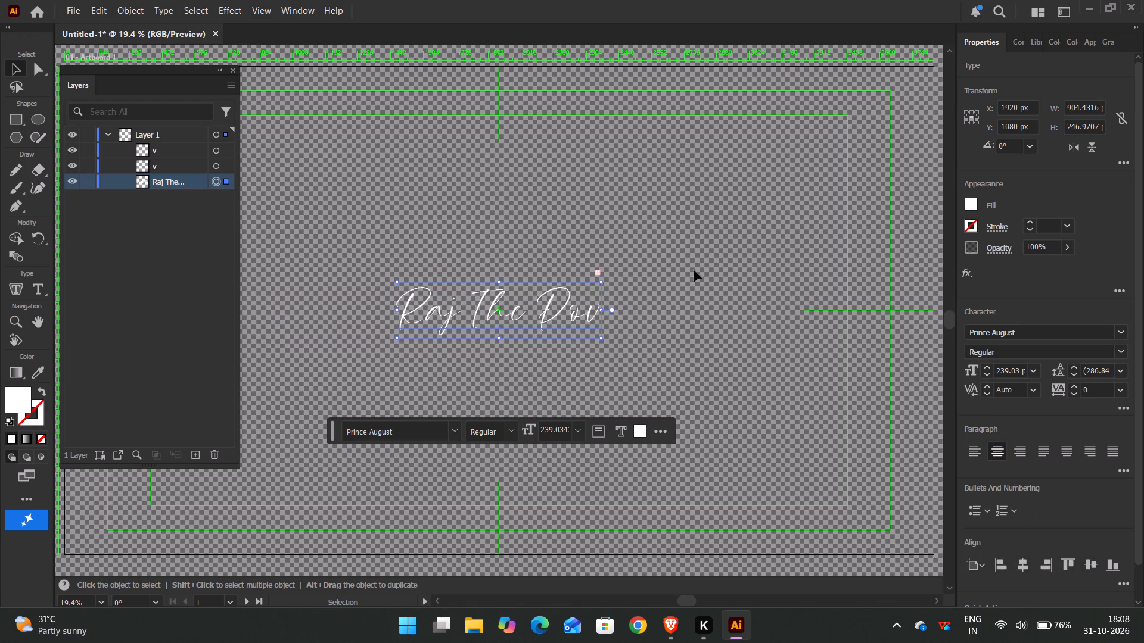
Convert the "Raj The Pov" text to outlines.
right_click(515, 299)
left_click(713, 248)
left_click(443, 314)
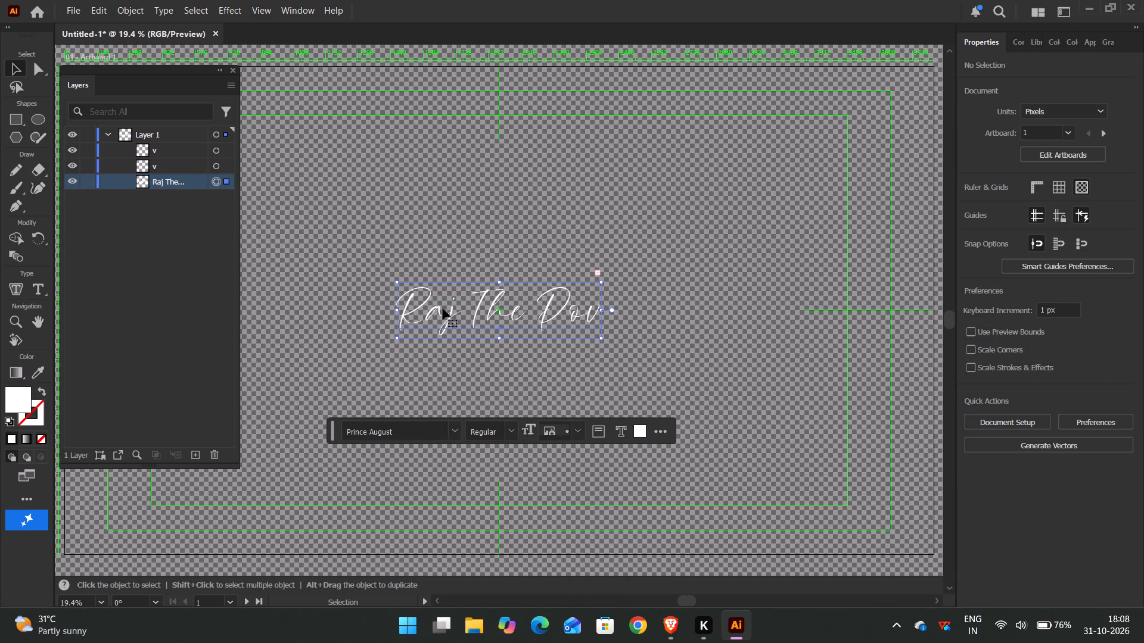
right_click(443, 307)
left_click(549, 341)
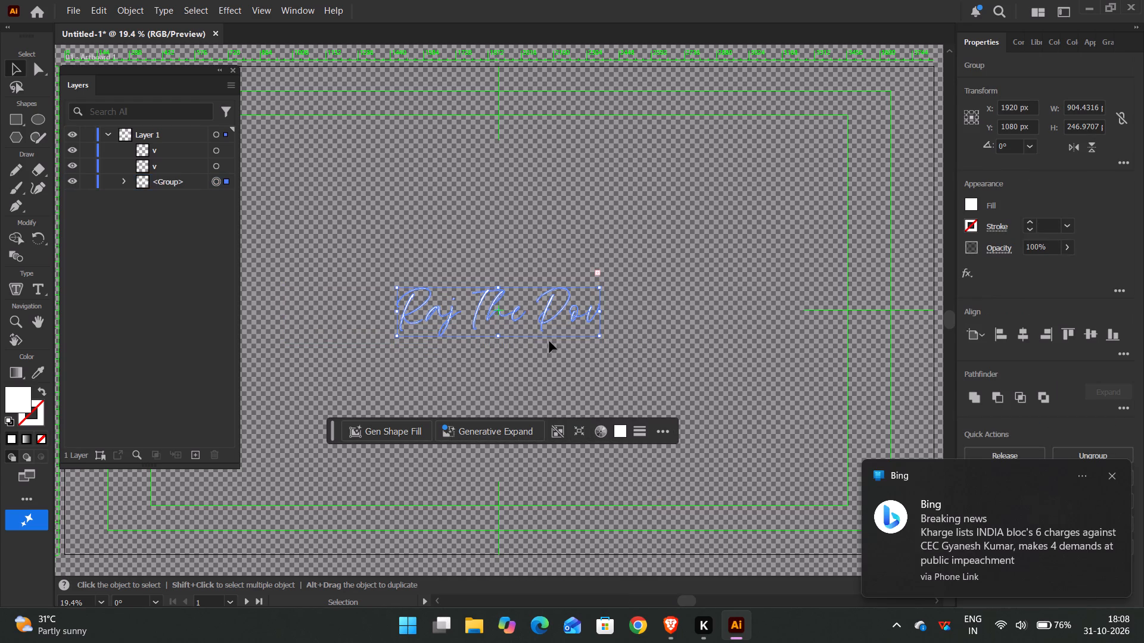
Ungroup the outlined lettering into separate letter paths.
right_click(468, 316)
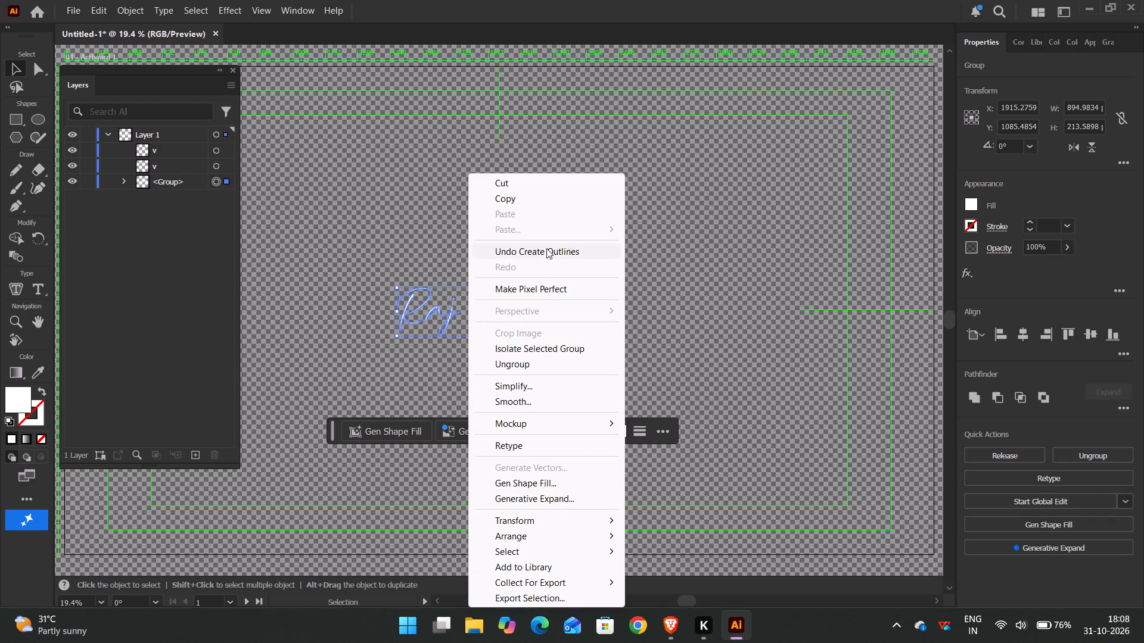
left_click(565, 364)
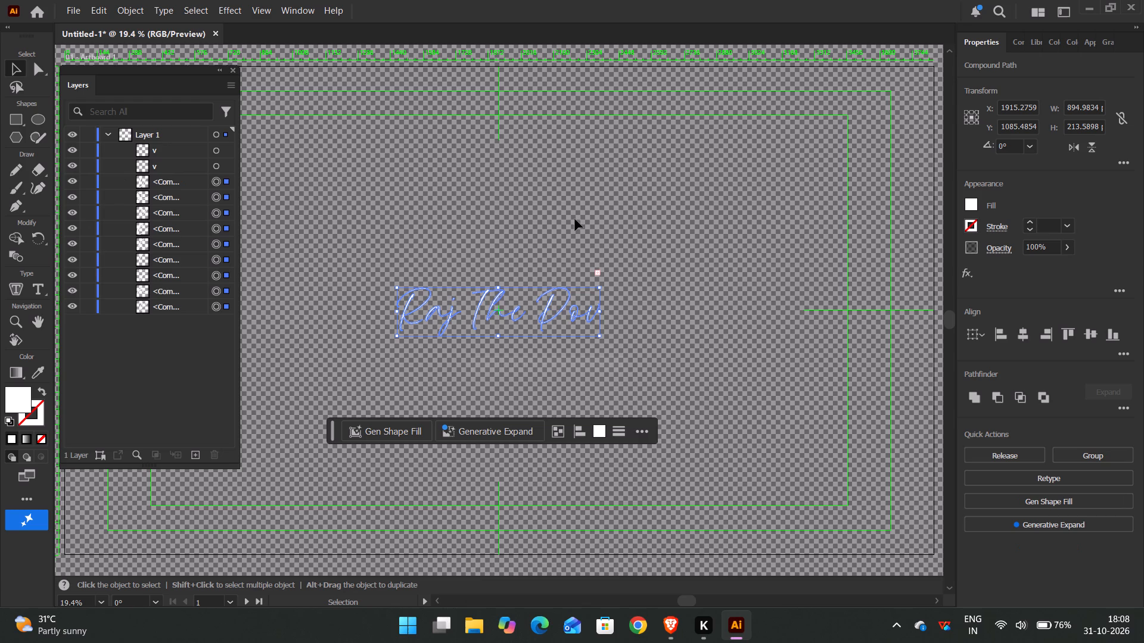
Release the contents of Layer 1 to separate layers using the Sequence option.
left_click(153, 132)
left_click(215, 138)
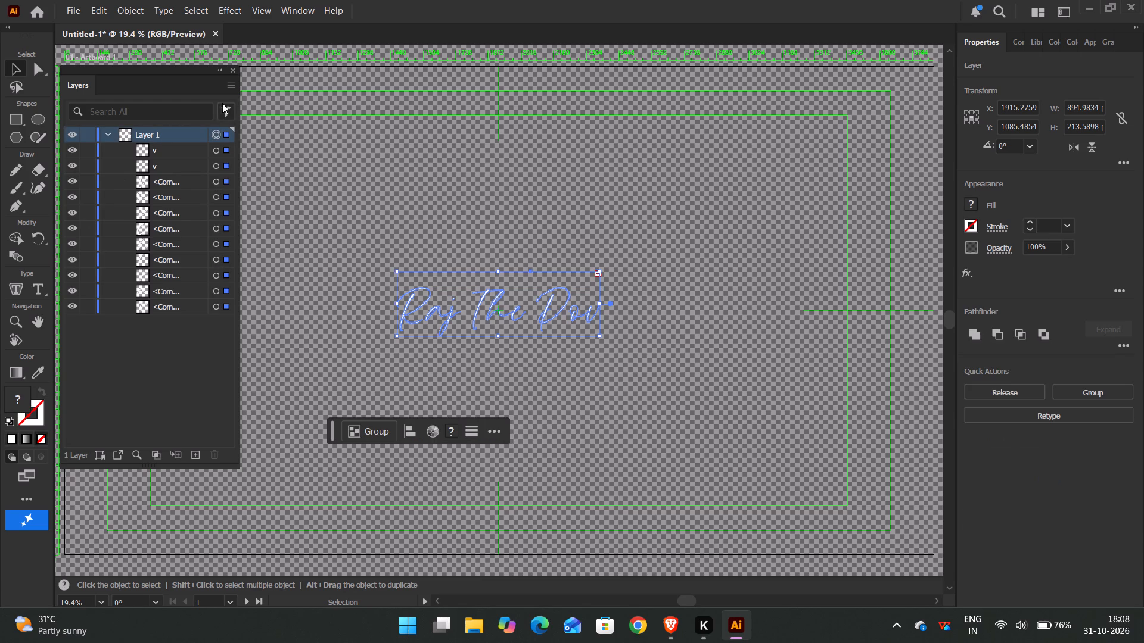
left_click(231, 83)
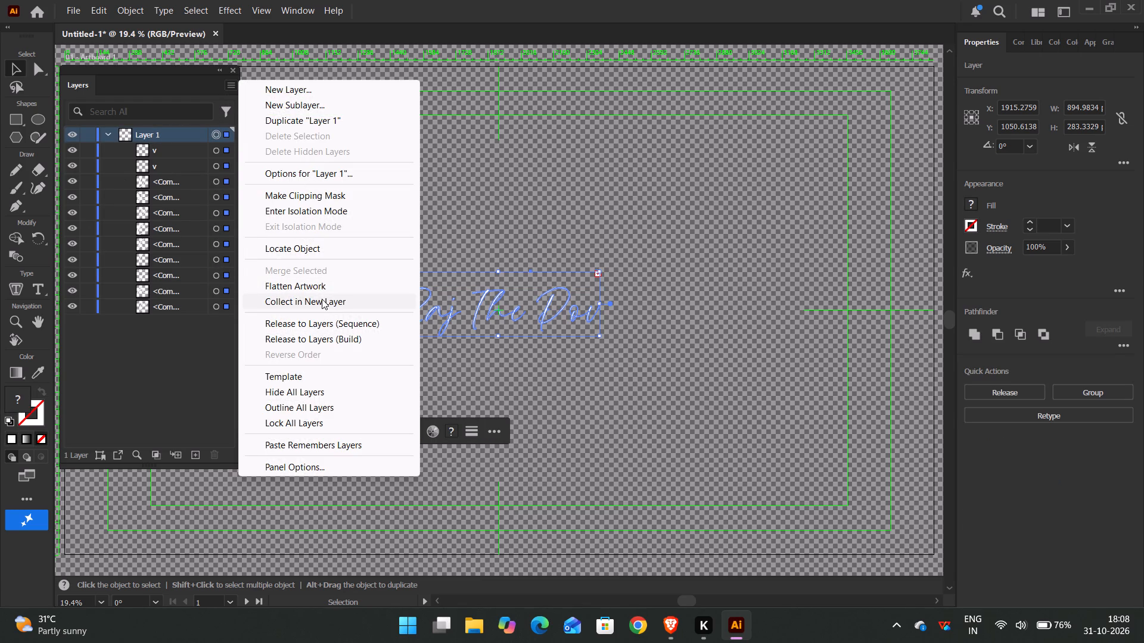
left_click(340, 320)
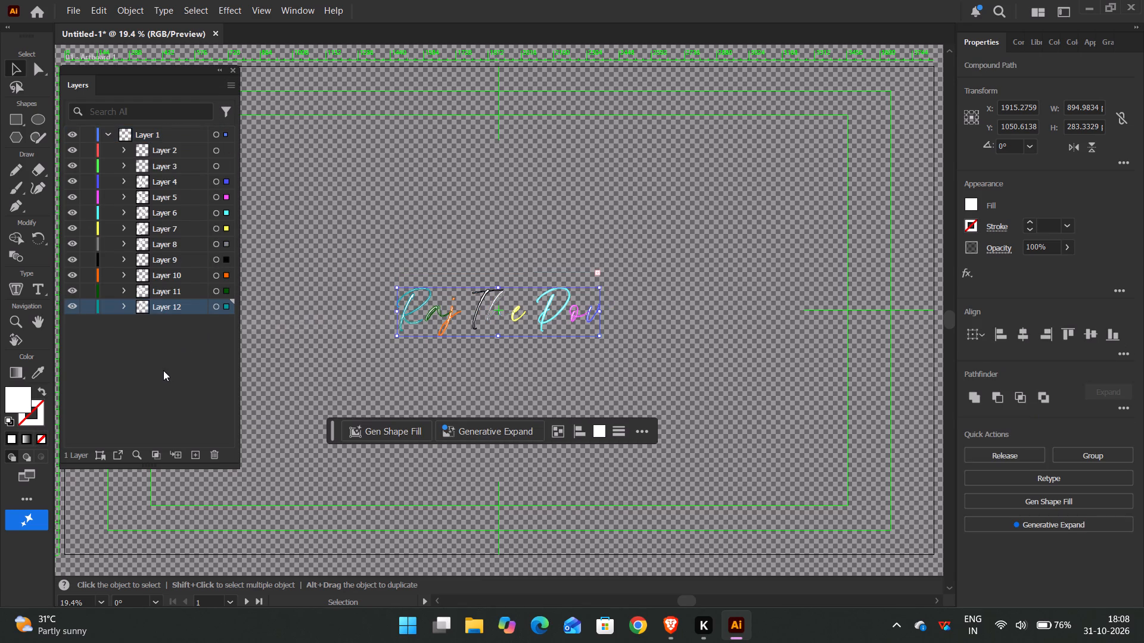
Save the document as an Adobe Illustrator file named "sign 2", accepting the offered Illustrator 2020 save options.
key("ctrl+s")
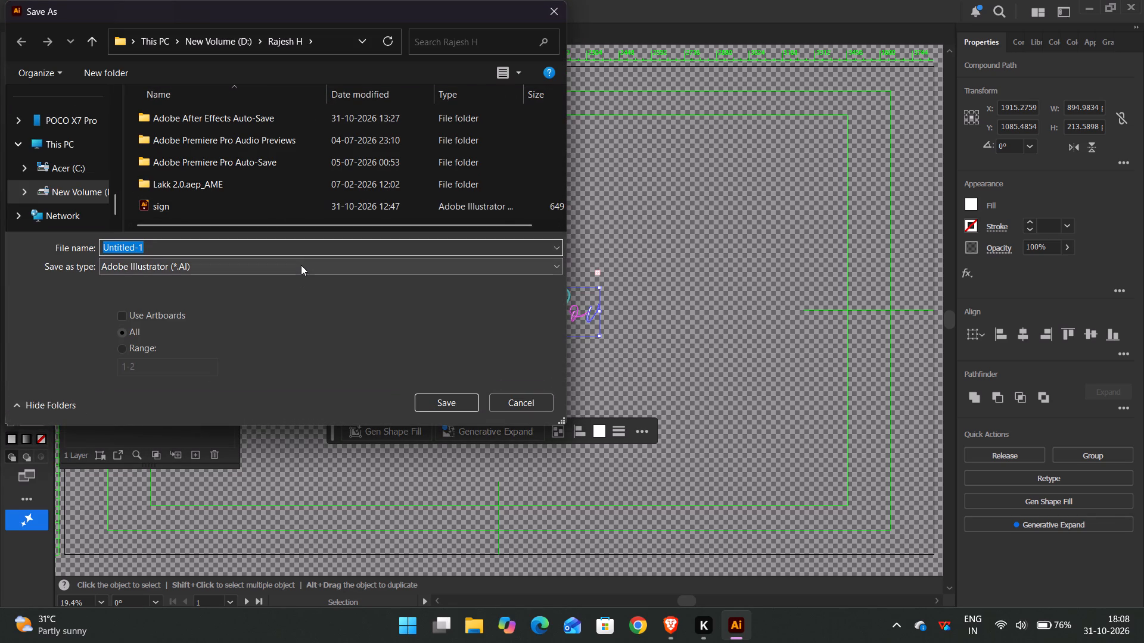
key("BackSpace")
key("BackSpace")
key("BackSpace")
key("BackSpace")
type("sign 2")
key("Return")
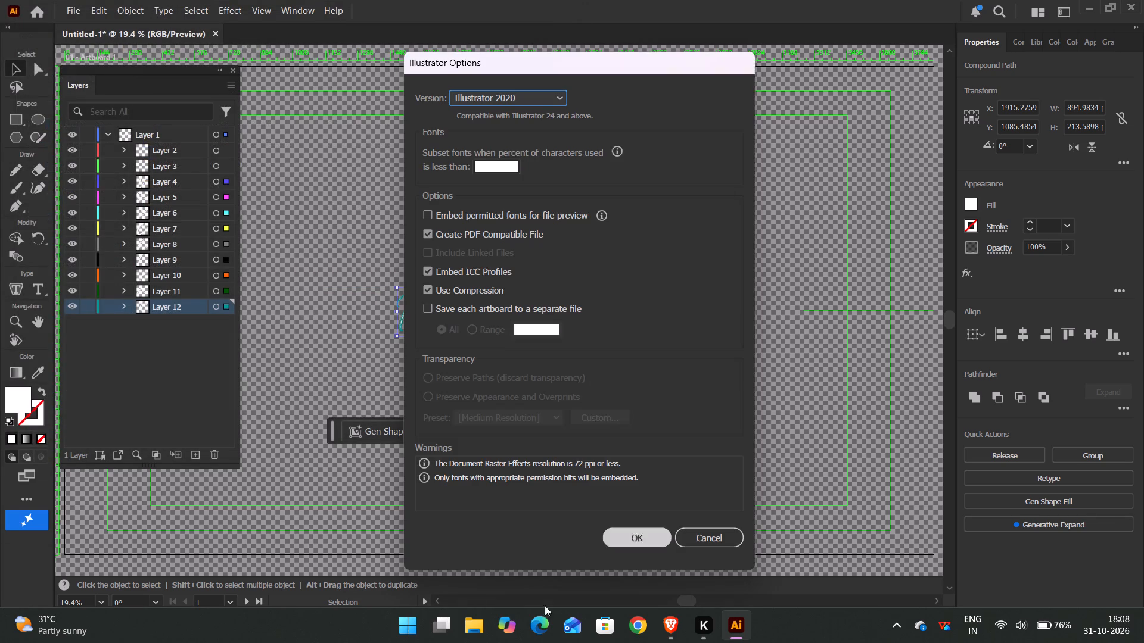
left_click(615, 542)
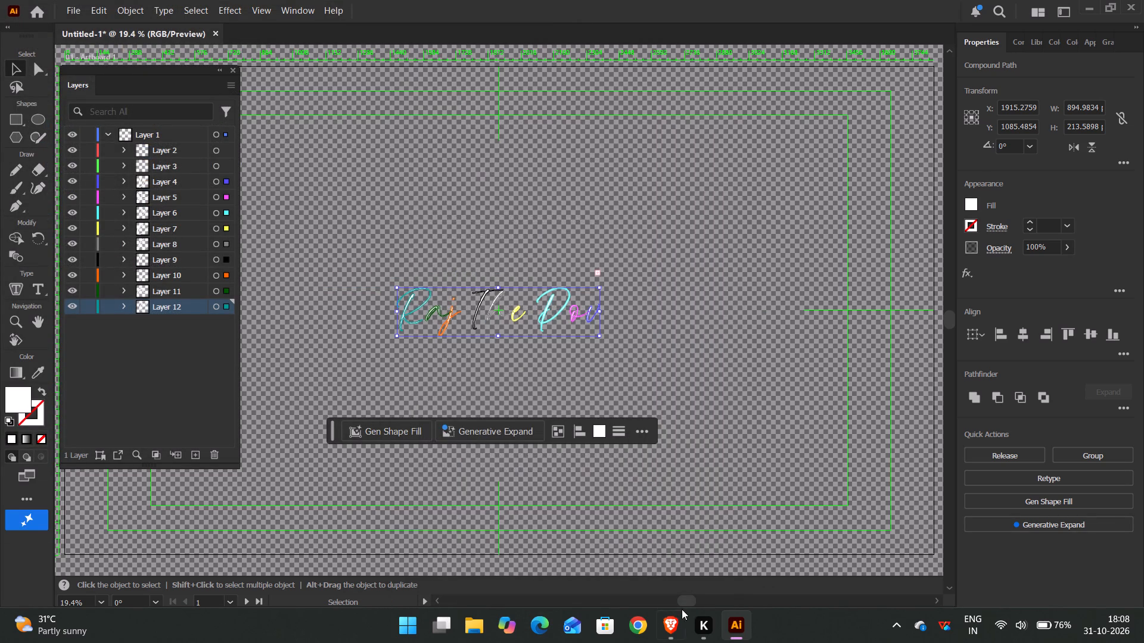
Launch Adobe After Effects 2025 and continue past its system compatibility report.
key("alt+space")
type("aftert")
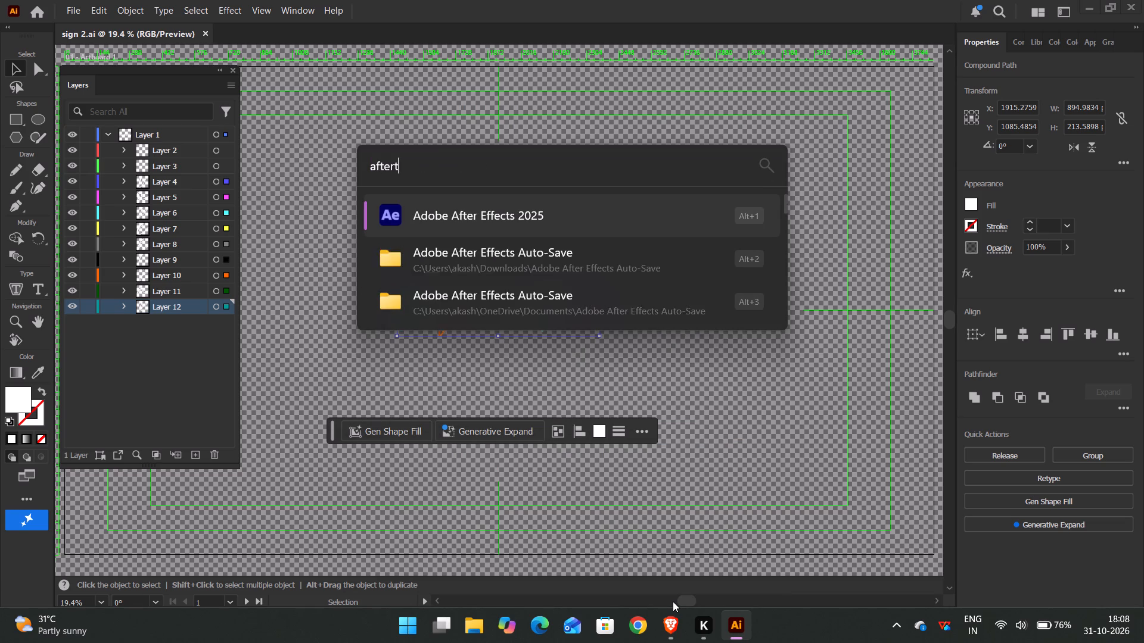
key("Return")
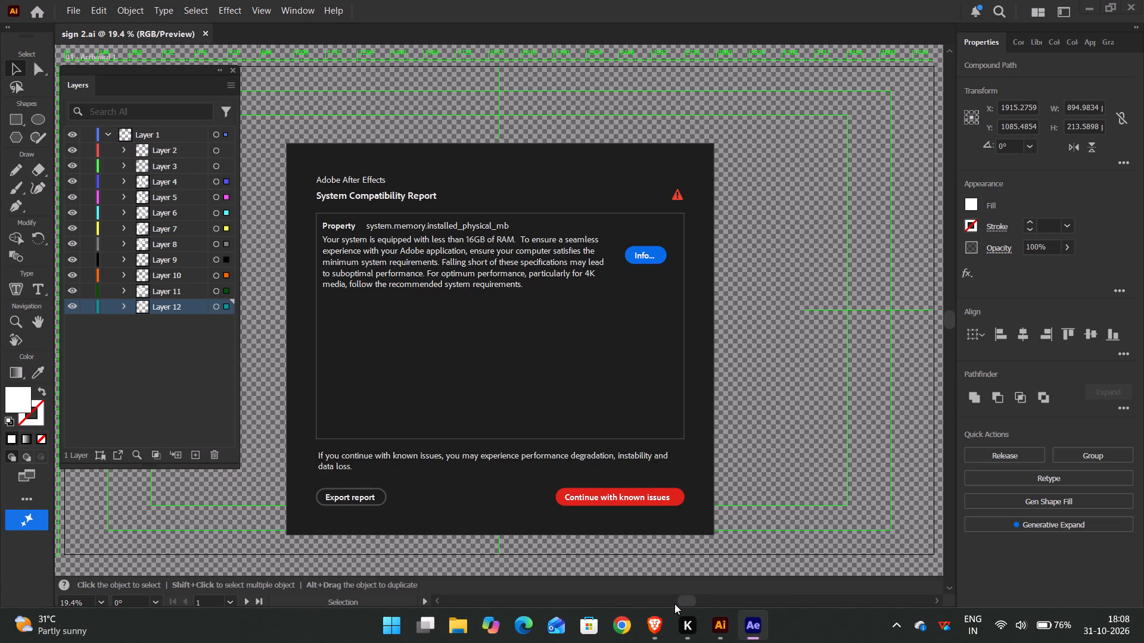
left_click(646, 492)
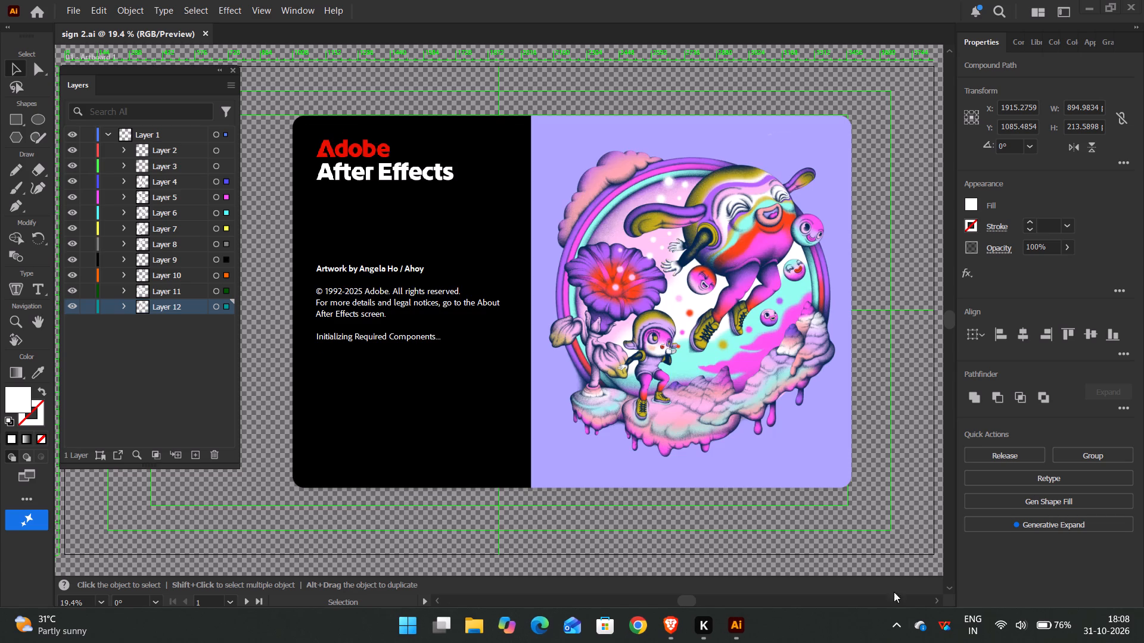